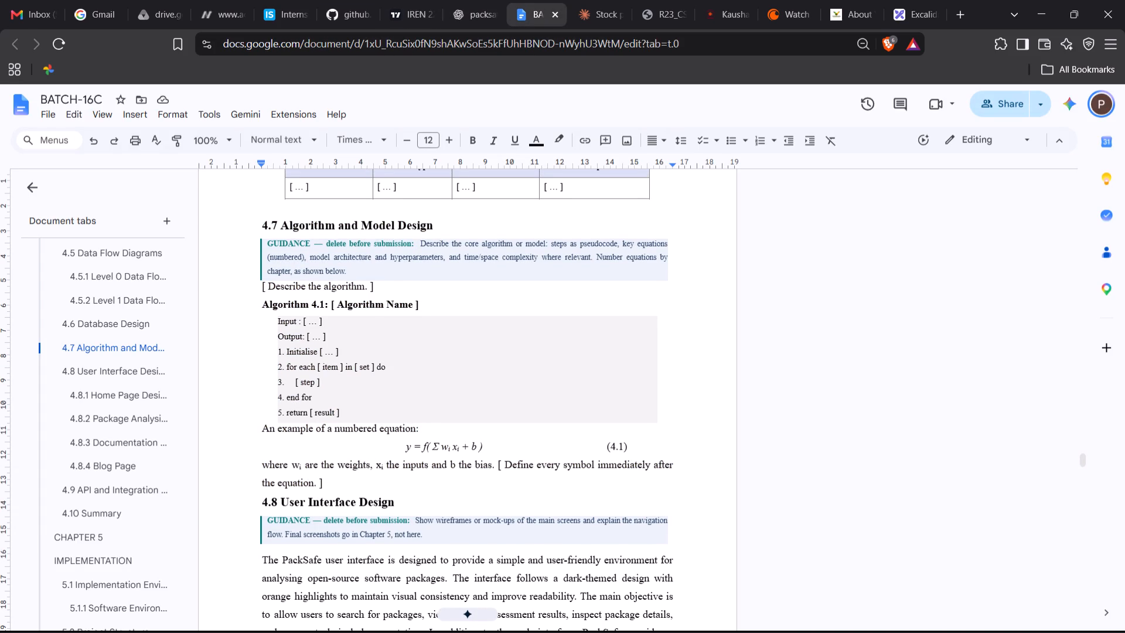
left_click_drag(377, 287, 255, 245)
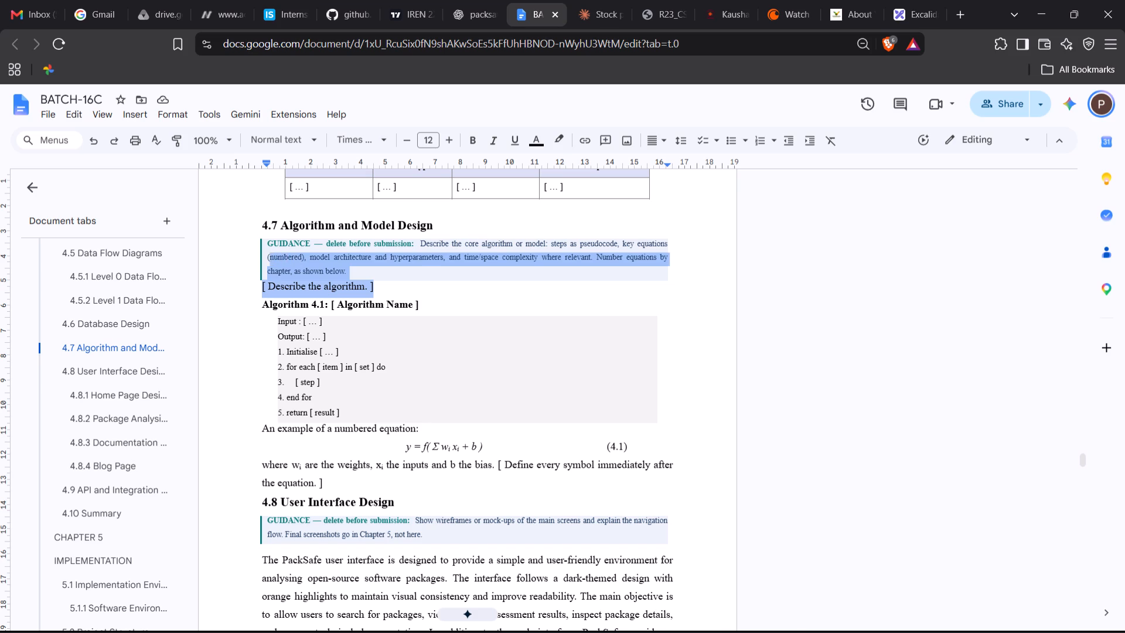
left_click_drag(255, 245, 253, 244)
key("space")
key("BackSpace")
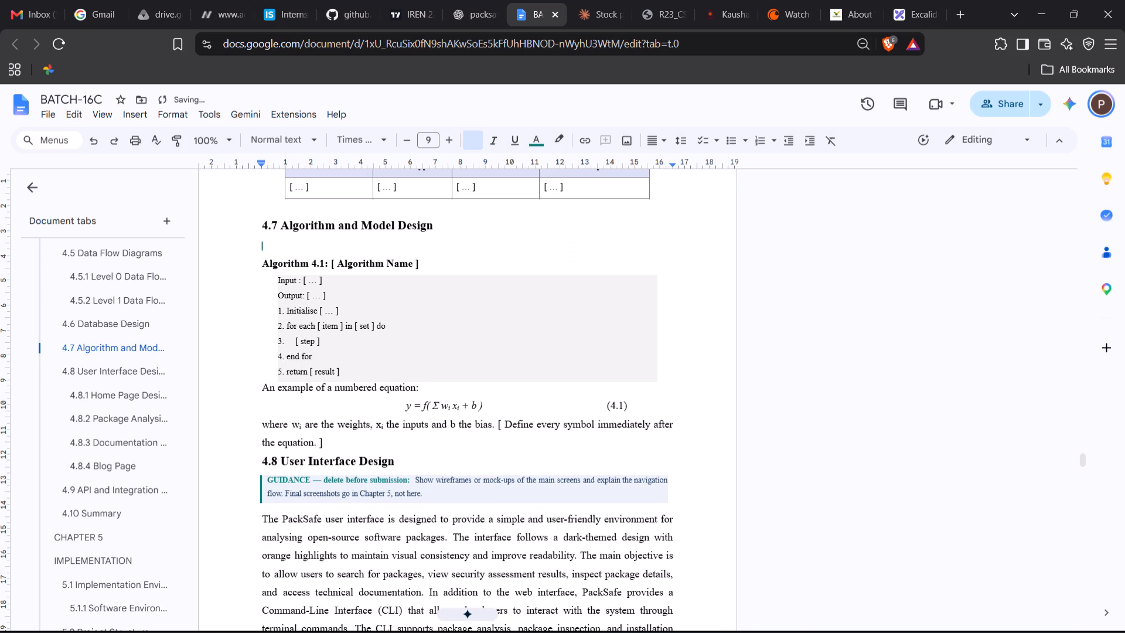
key("Return")
key("BackSpace")
key("BackSpace")
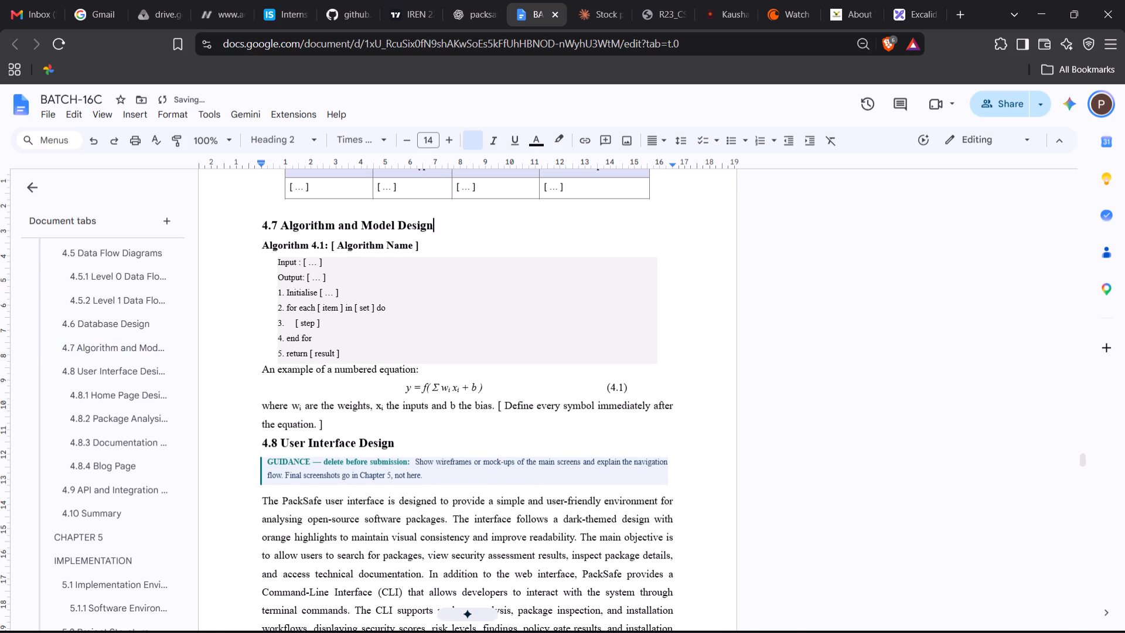
Paste the copied Algorithm and Model Design content on a new line below the 4.7 heading.
key("Return")
key("ctrl+v")
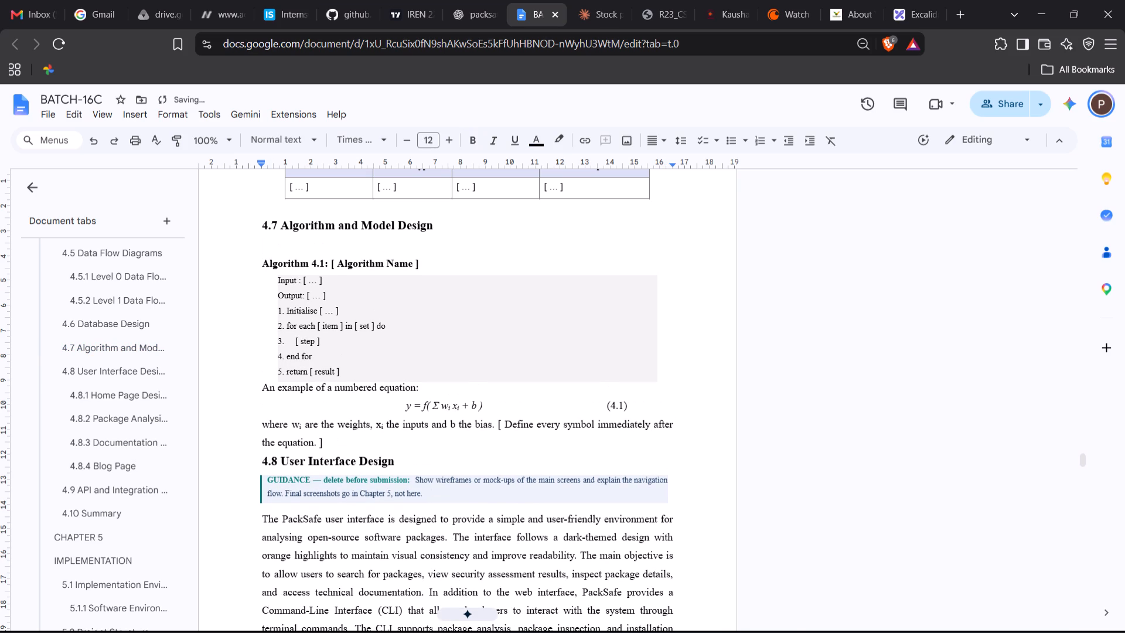
Clear the leftover Algorithm 4.1 template, example equation and symbol definition placeholder between the pasted content and heading 4.8.
scroll(383, 386, "down", 2)
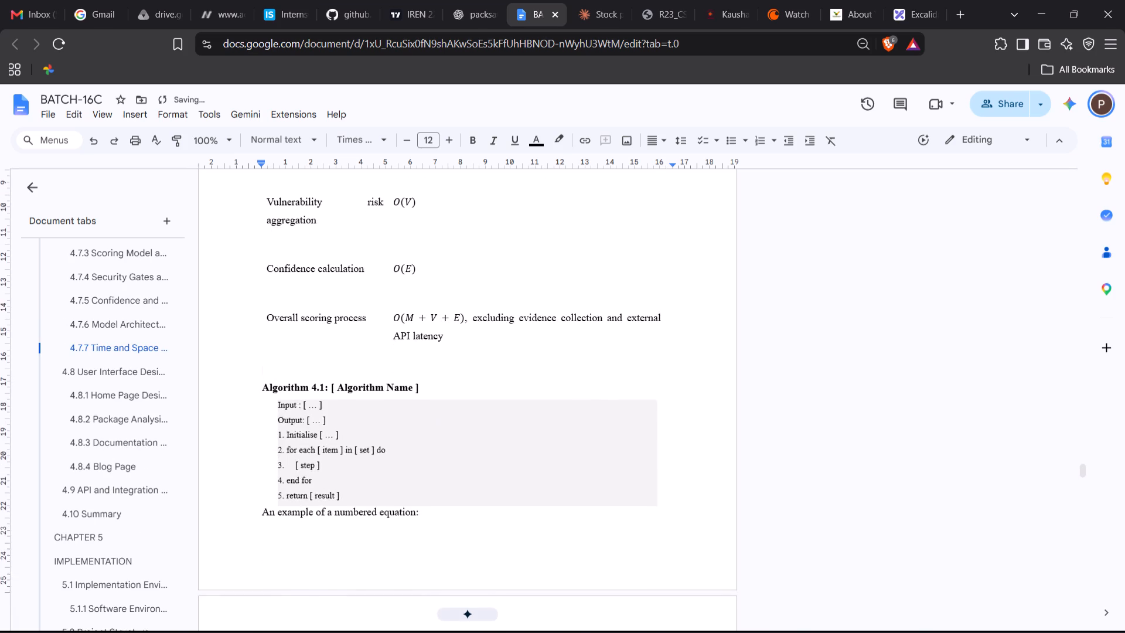
scroll(383, 386, "down", 2)
scroll(383, 386, "up", 3)
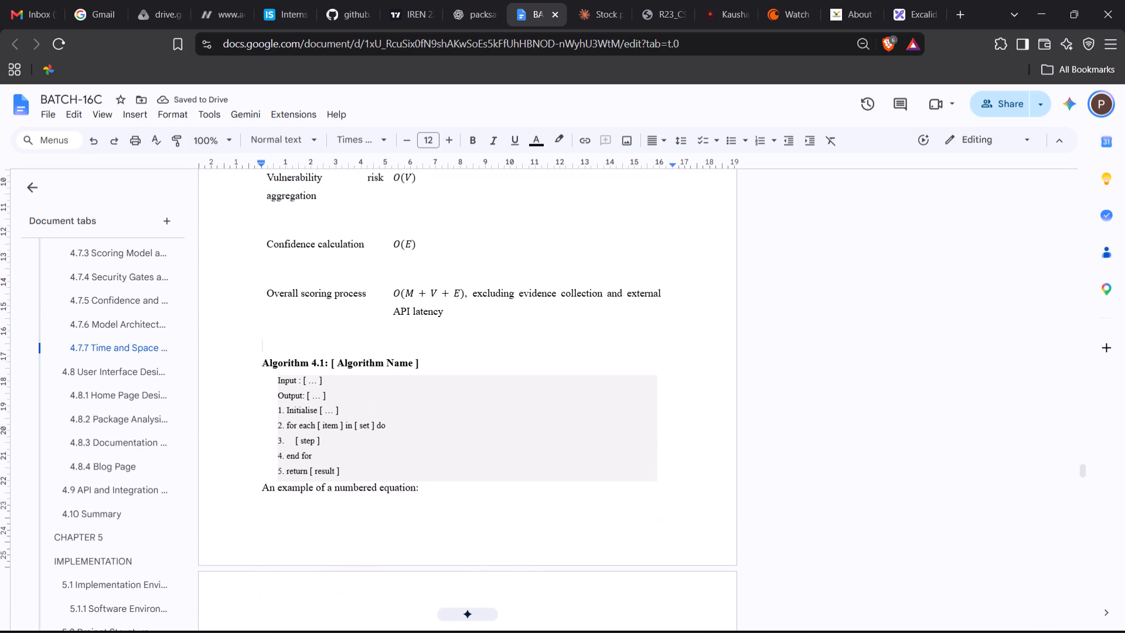
scroll(383, 386, "up", 1)
scroll(383, 386, "down", 2)
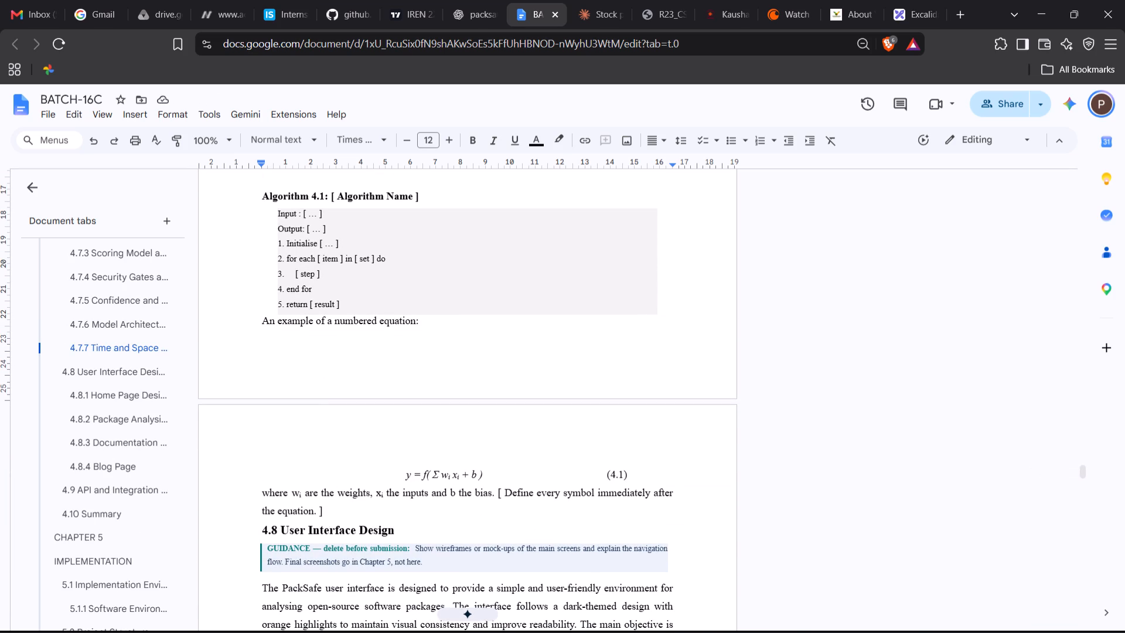
scroll(383, 386, "up", 6)
scroll(383, 386, "down", 1)
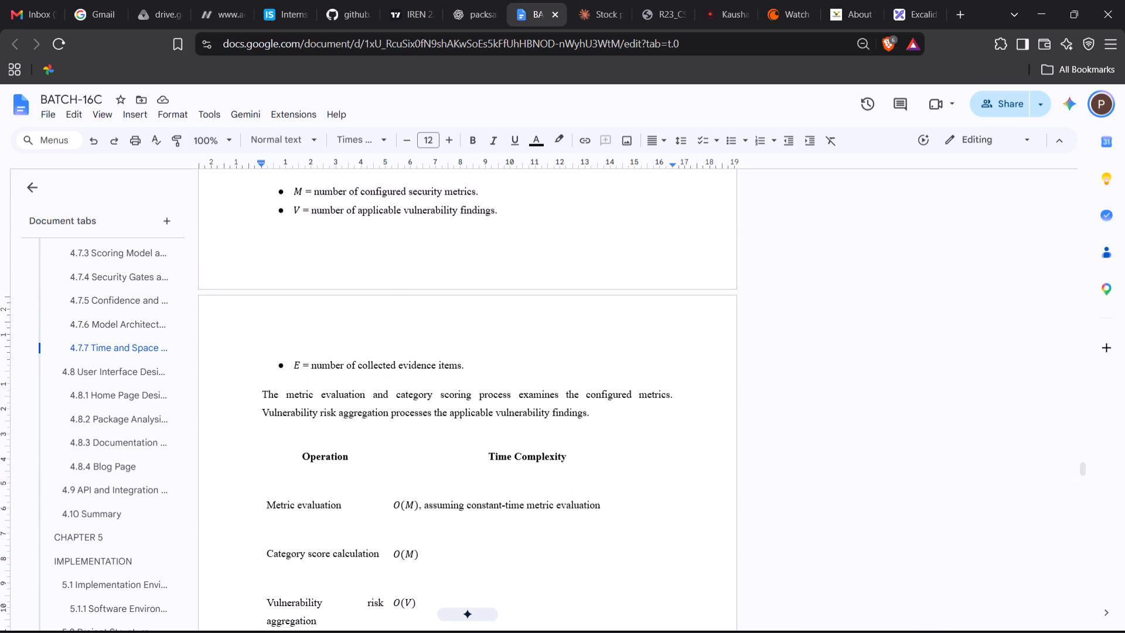
scroll(383, 386, "down", 2)
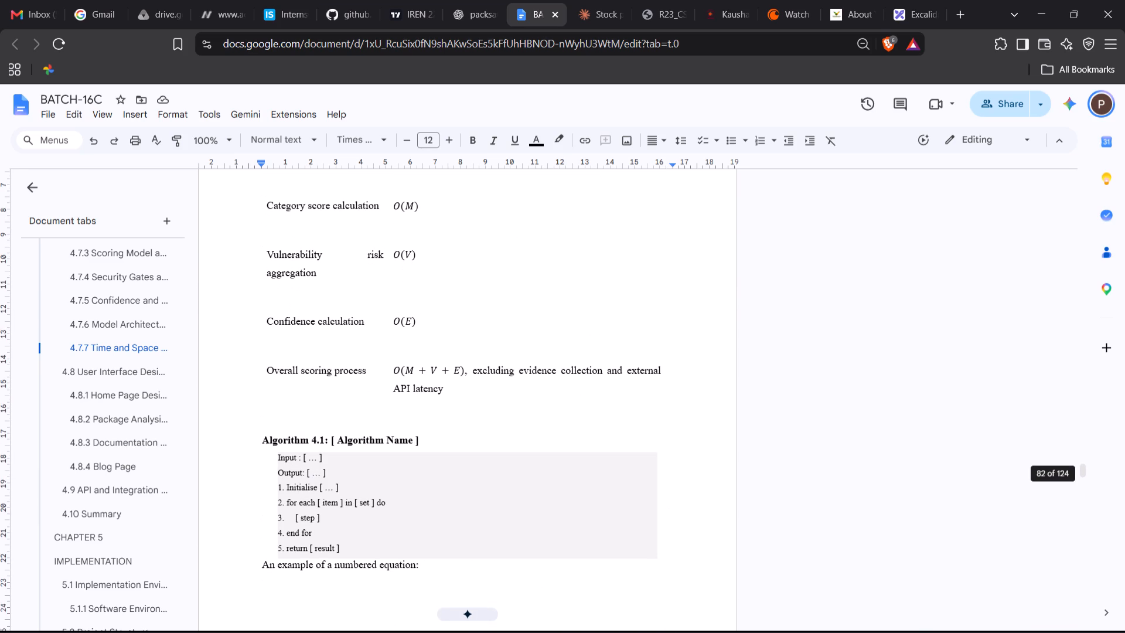
scroll(383, 386, "down", 1)
scroll(427, 557, "down", 3)
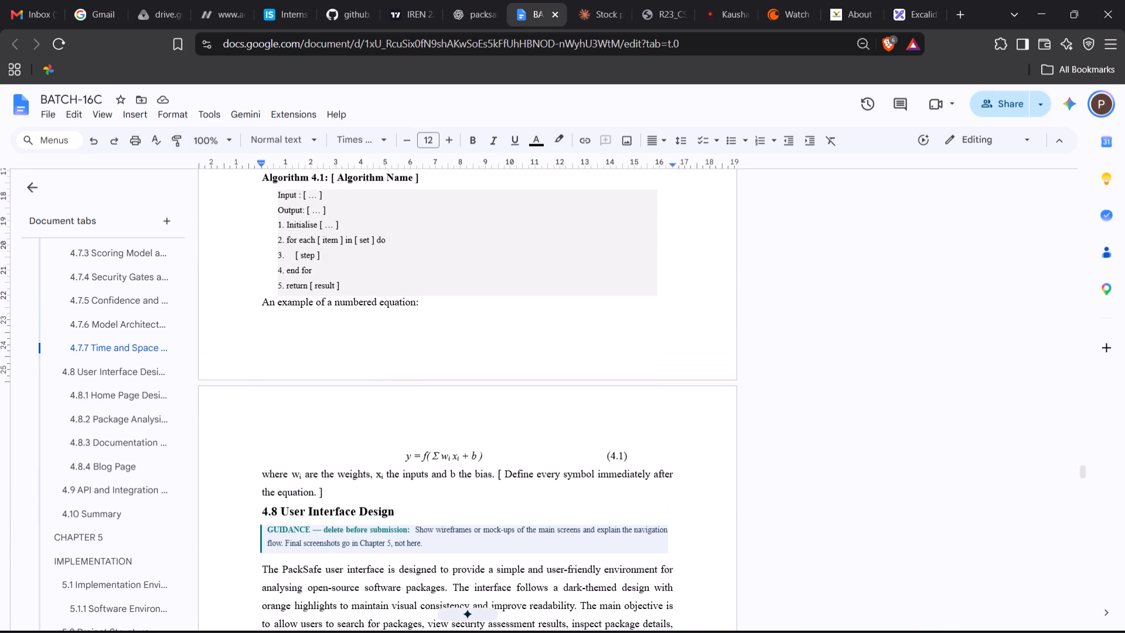
scroll(339, 462, "up", 1)
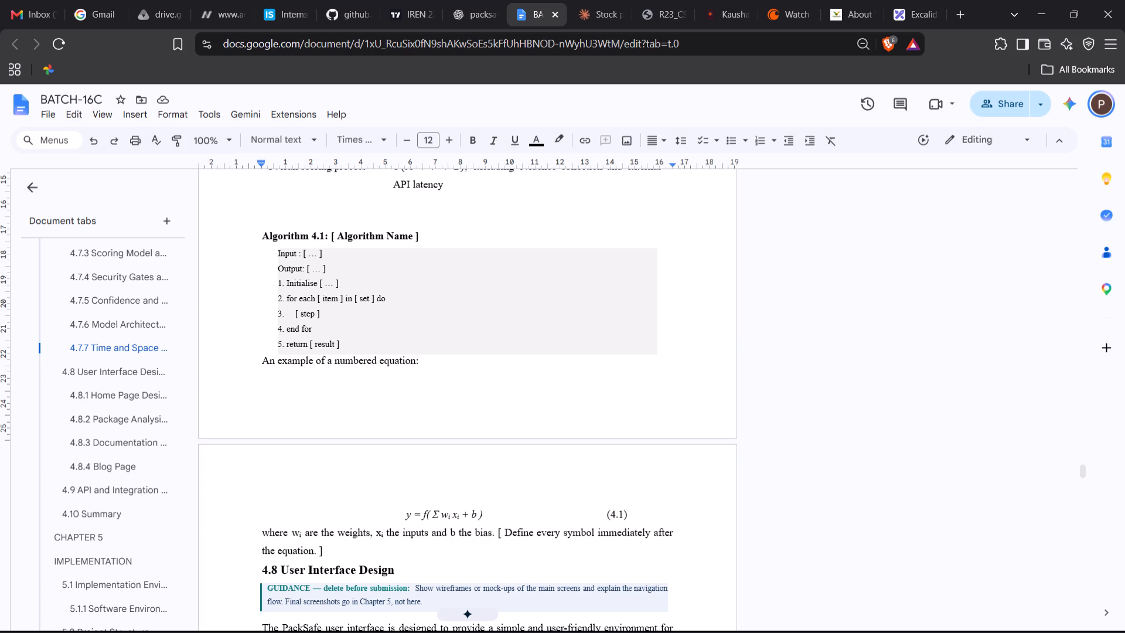
left_click_drag(337, 555, 245, 244)
key("space")
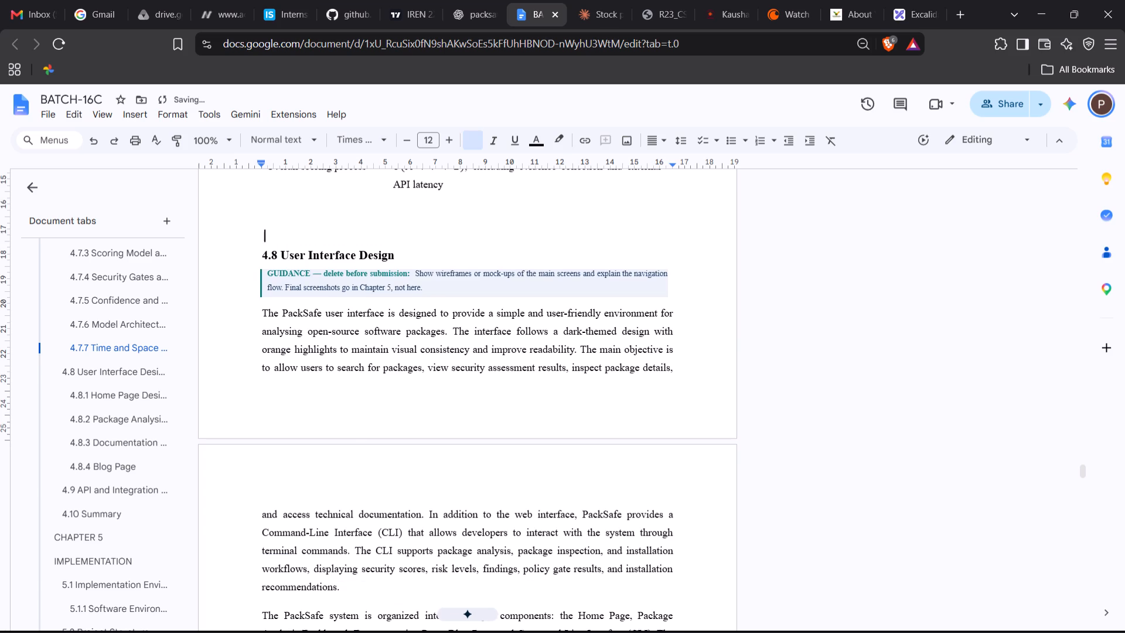
Set the borders of the whole 4.7.7 time complexity table to 1pt.
scroll(245, 244, "up", 3)
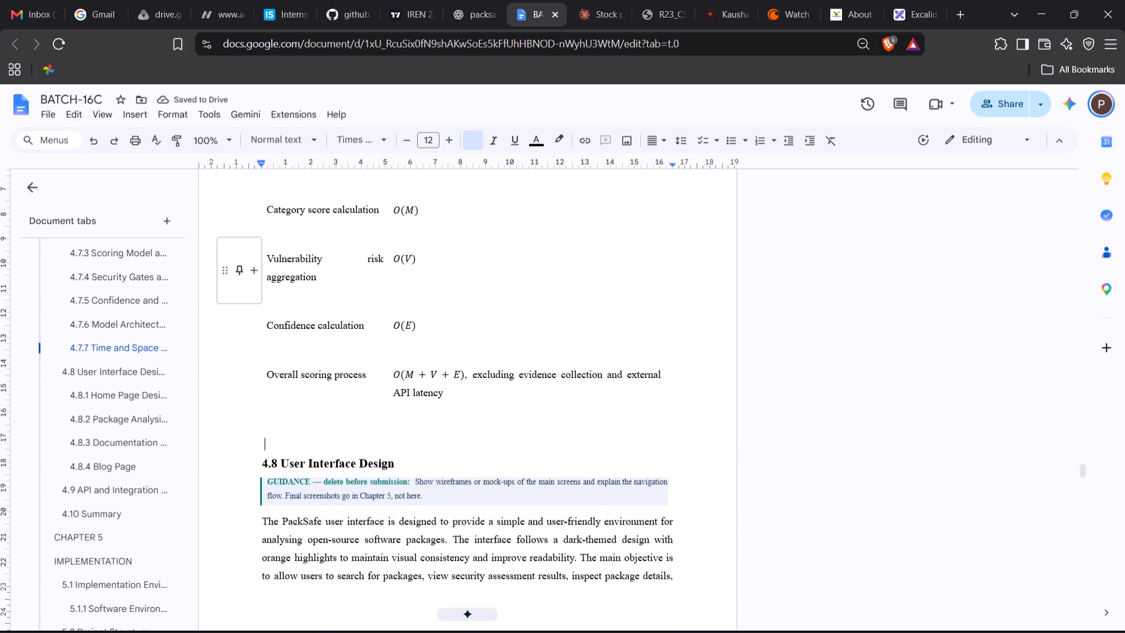
scroll(245, 244, "up", 2)
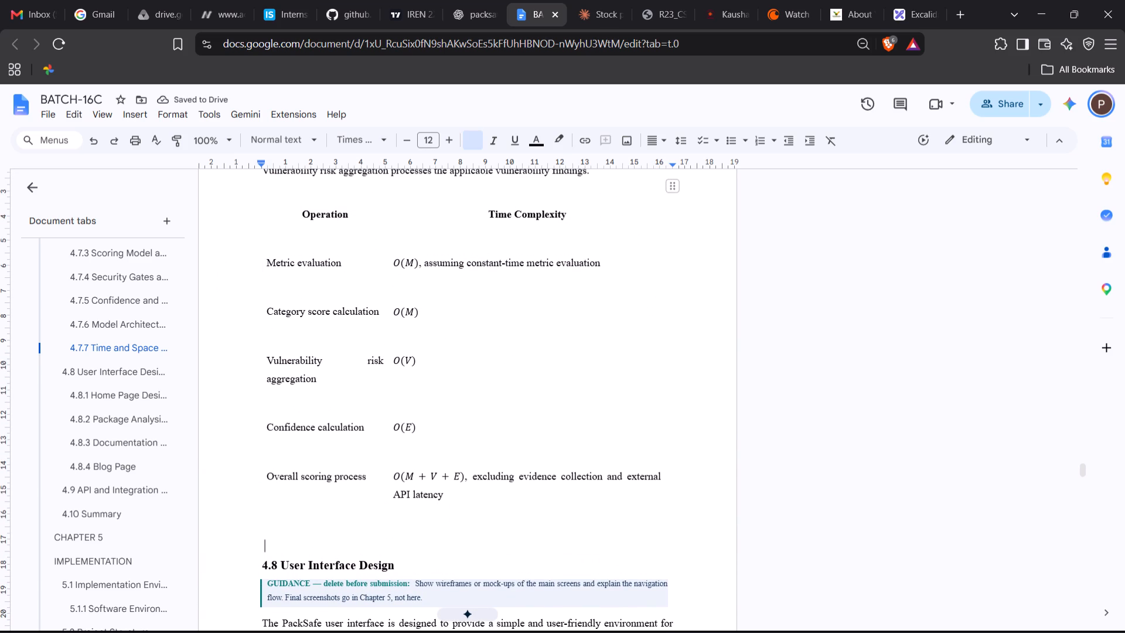
scroll(445, 409, "up", 1)
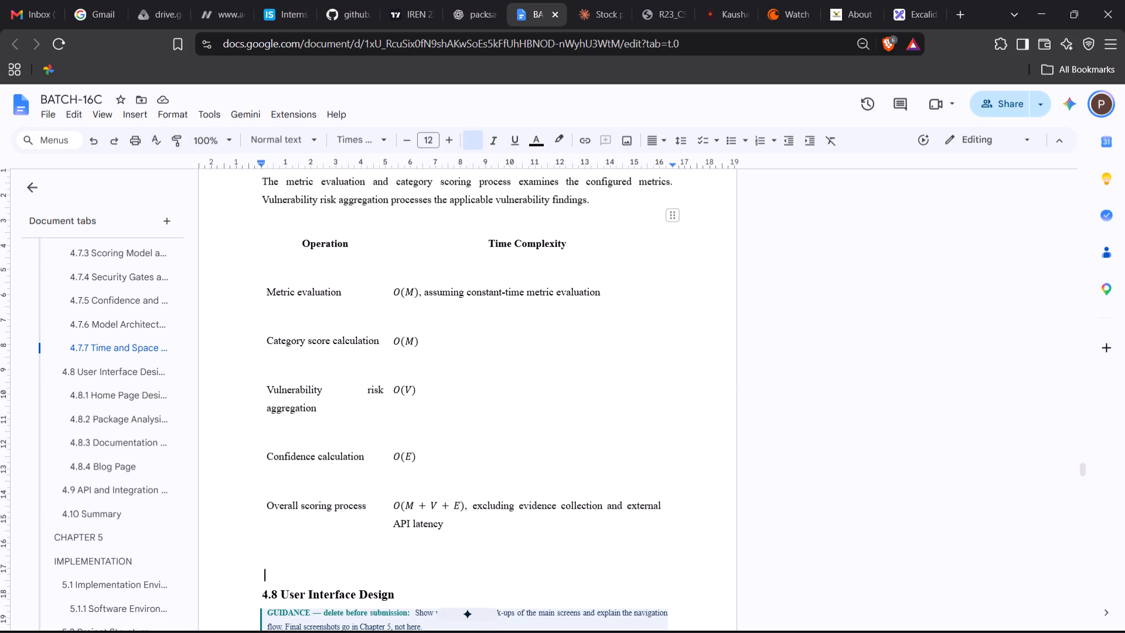
left_click_drag(451, 522, 334, 315)
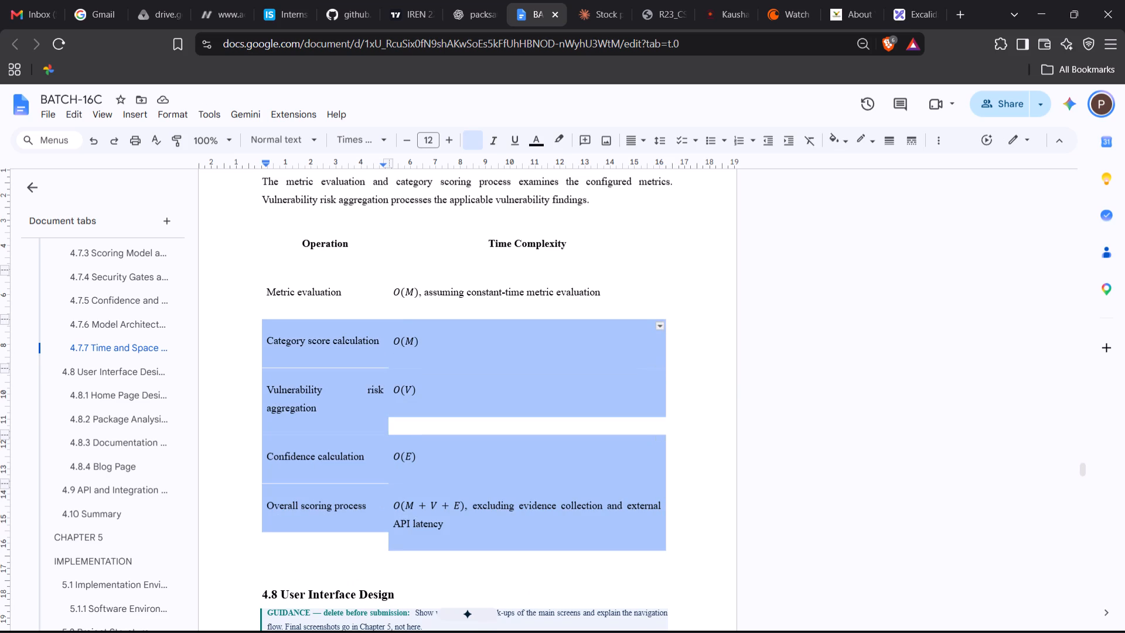
left_click_drag(334, 315, 326, 263)
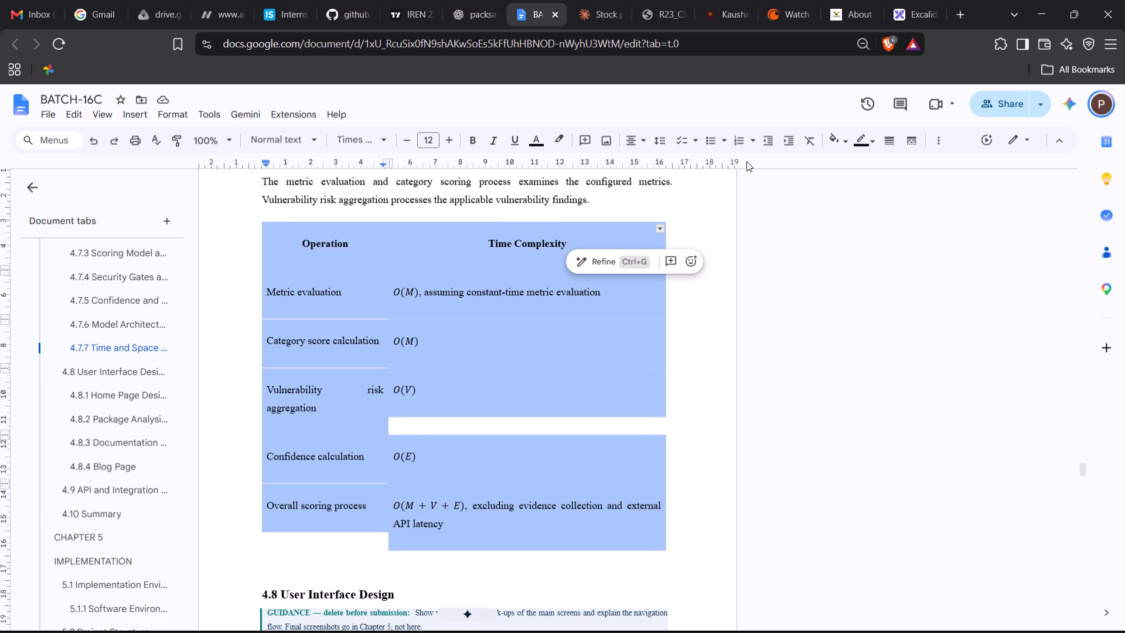
left_click(887, 143)
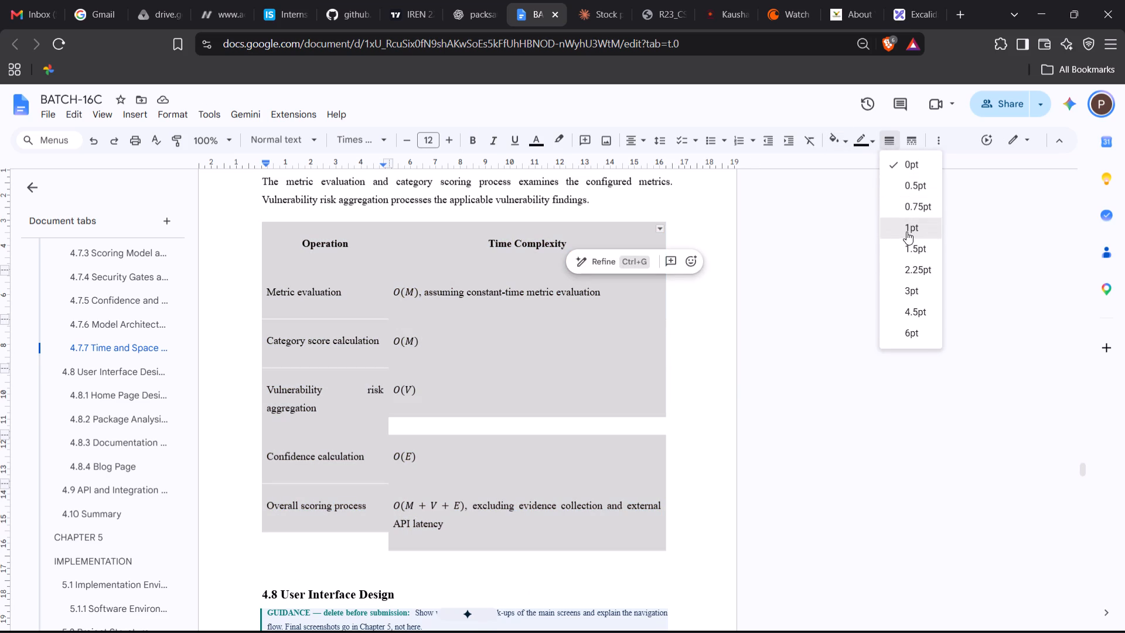
left_click(906, 232)
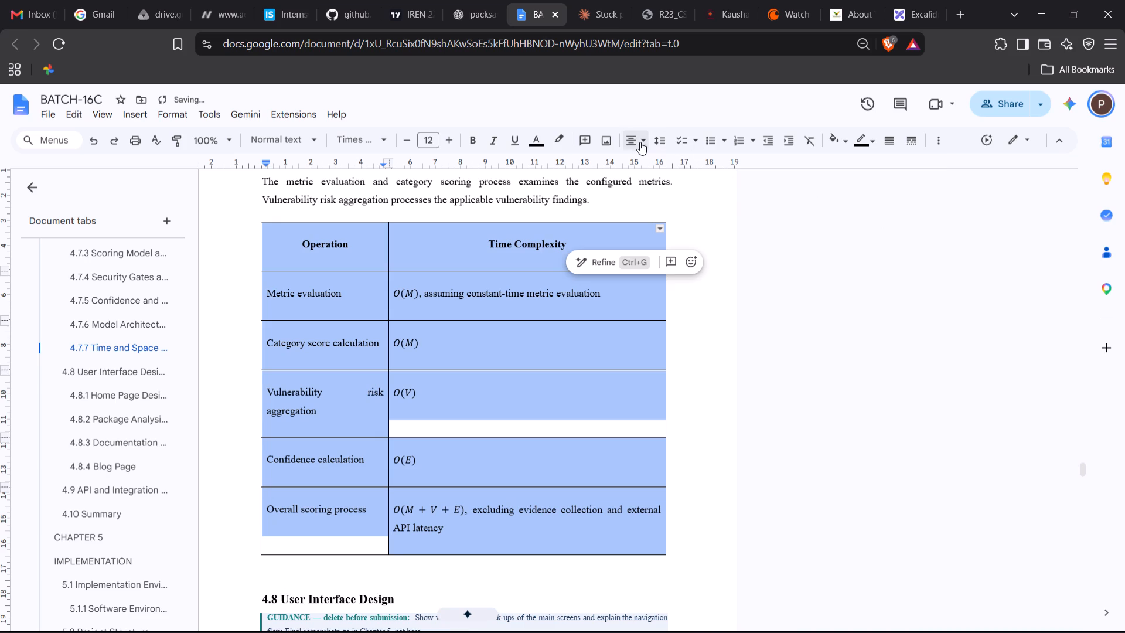
Remove the space before paragraphs throughout the selected time complexity table.
left_click(656, 144)
left_click(701, 265)
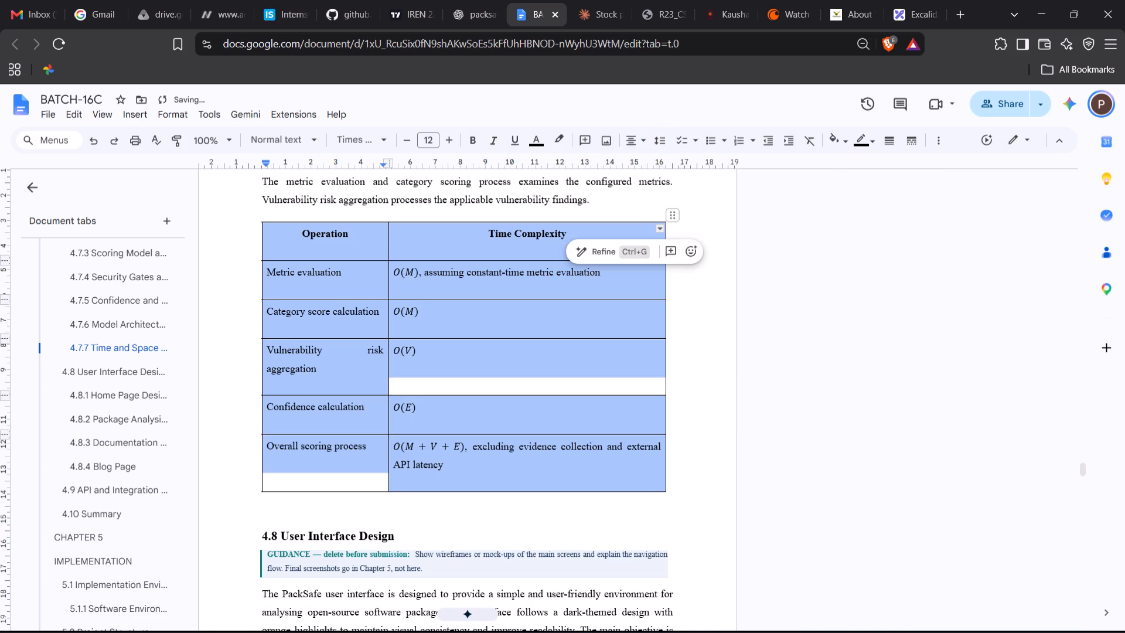
Remove the space after paragraphs throughout the selected 4.7.7 time complexity table.
left_click(659, 140)
left_click(696, 277)
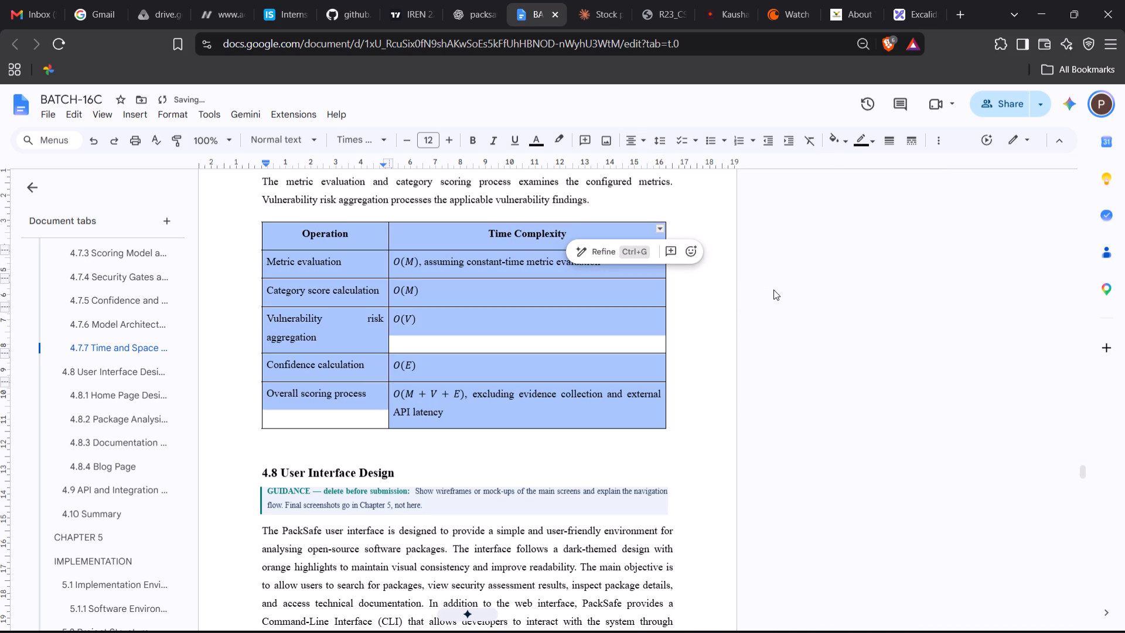
Break the "Vulnerability risk aggregation" label in the time complexity table before "risk", putting "risk aggregation" on its own line.
left_click(473, 305)
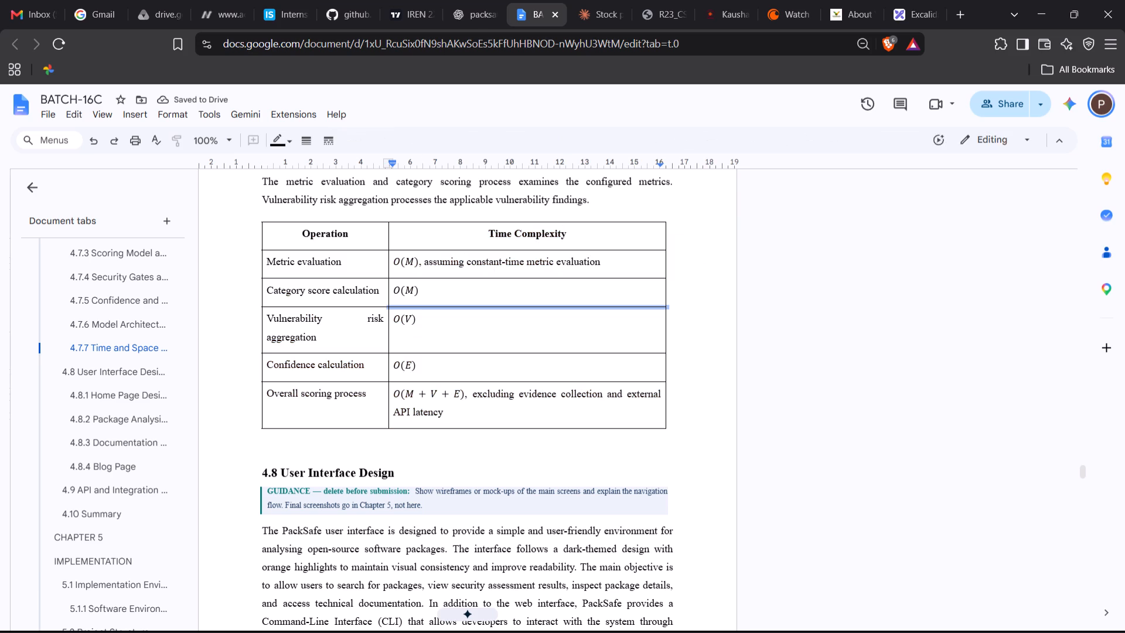
left_click(359, 327)
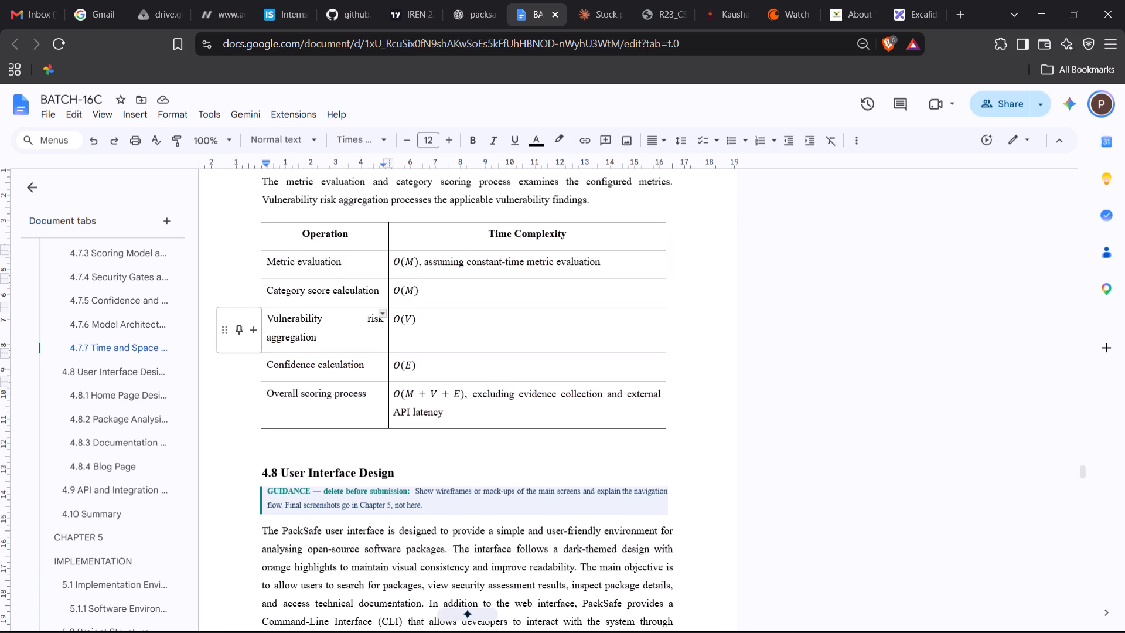
left_click(268, 337)
left_click(366, 324)
key("BackSpace")
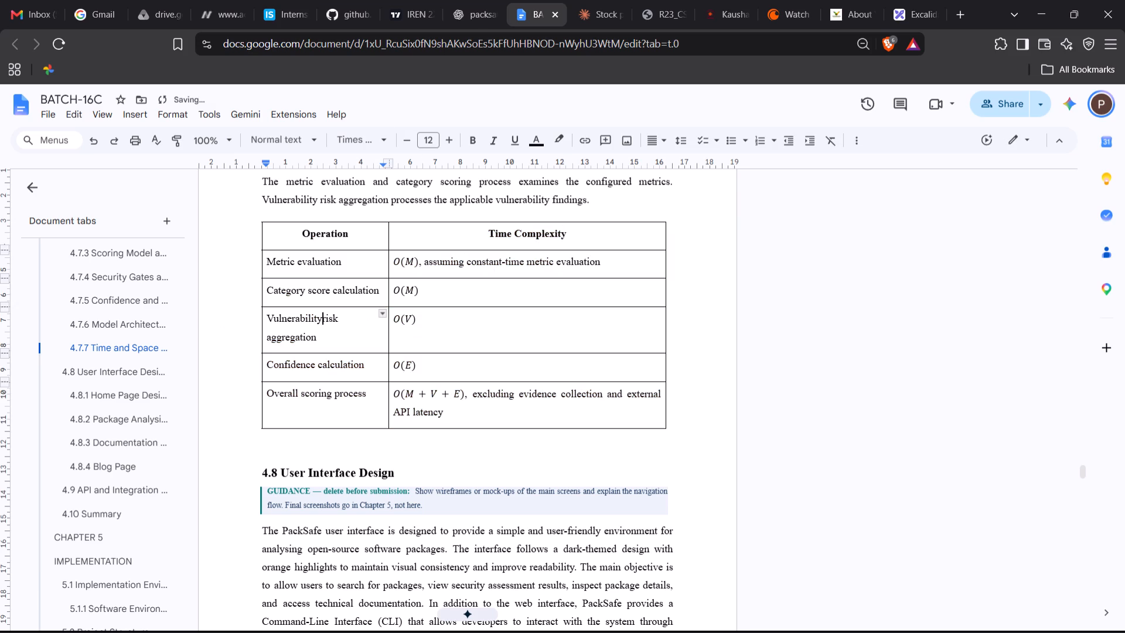
key("space")
key("BackSpace")
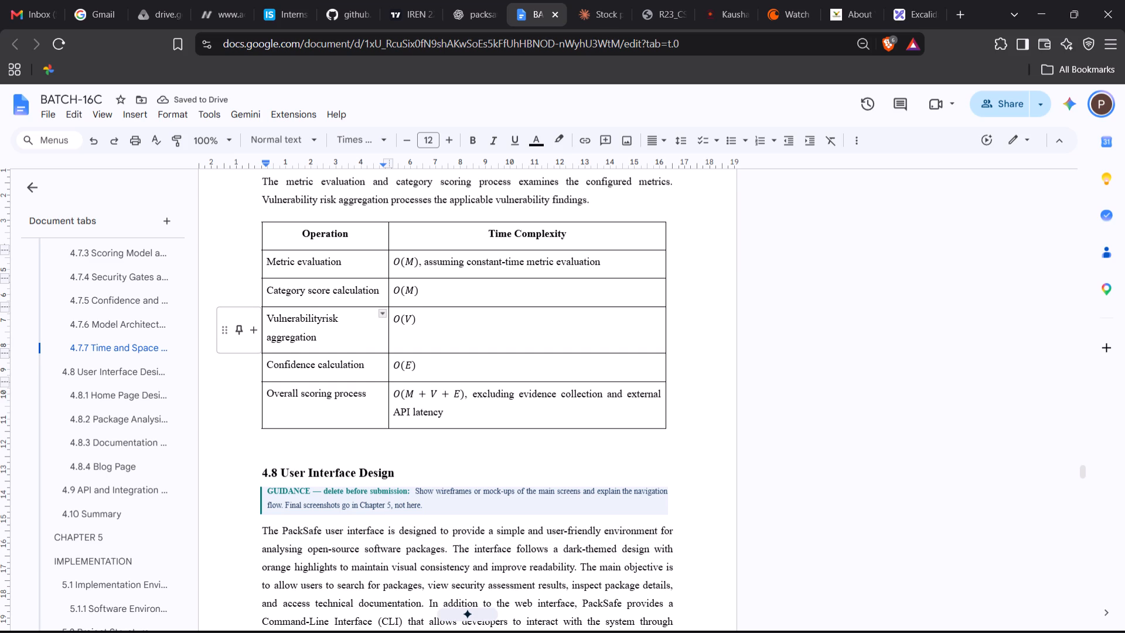
scroll(352, 338, "up", 1)
key("space")
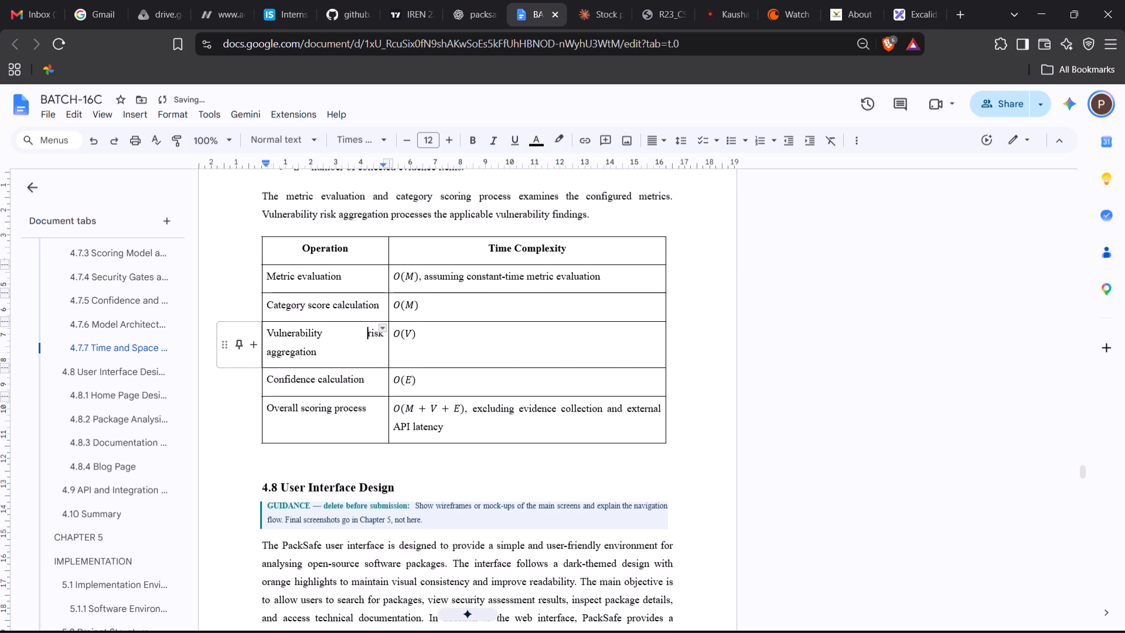
key("space")
key("Return")
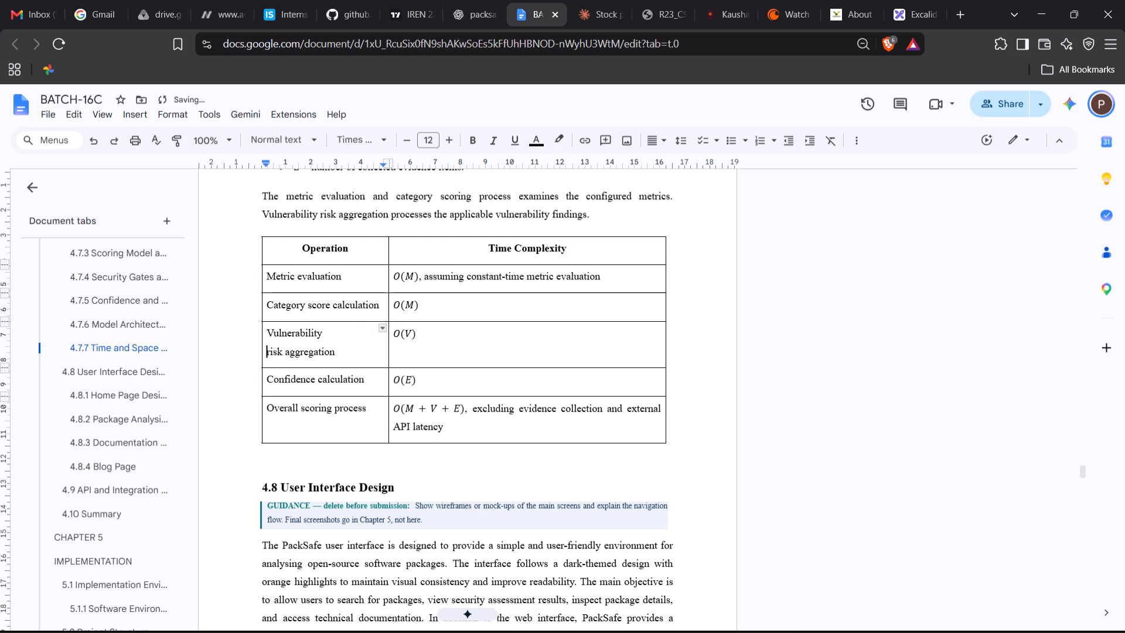
Set the borders of the whole Component and Responsibility table in section 4.7.6 to 1pt.
scroll(363, 334, "up", 2)
scroll(420, 297, "up", 1)
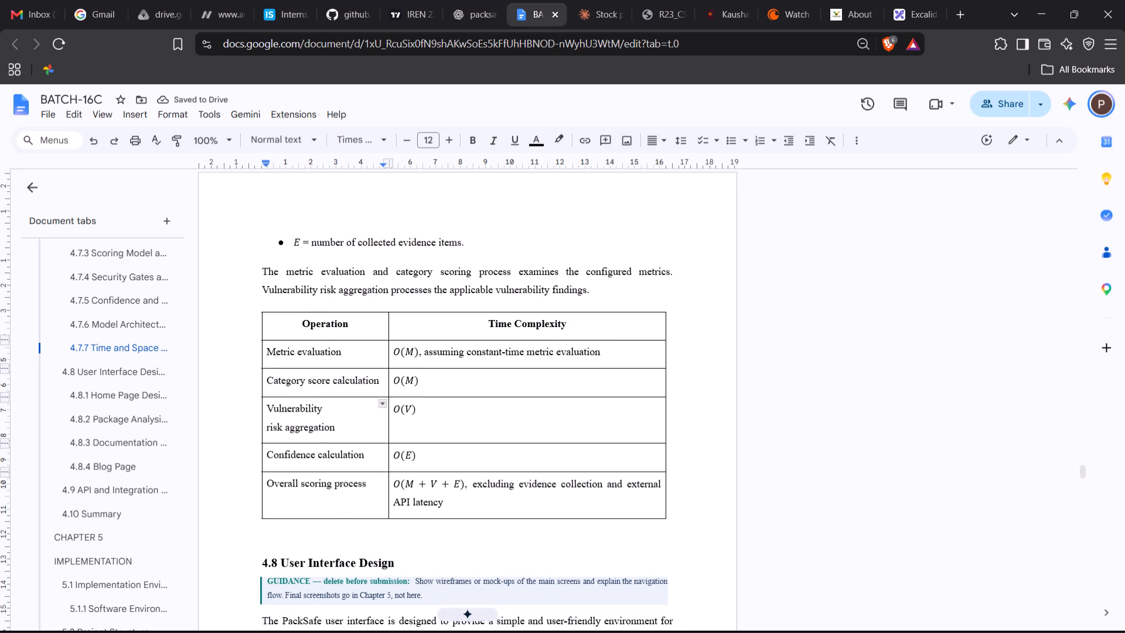
scroll(420, 297, "up", 6)
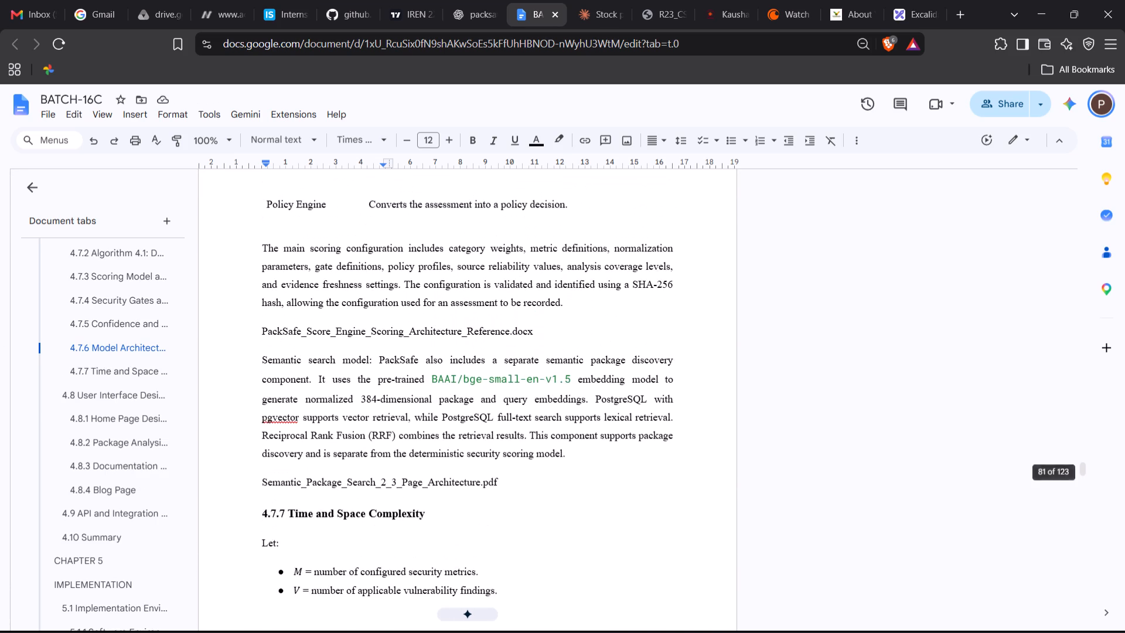
scroll(420, 297, "up", 5)
scroll(420, 297, "down", 1)
left_click_drag(572, 569, 405, 517)
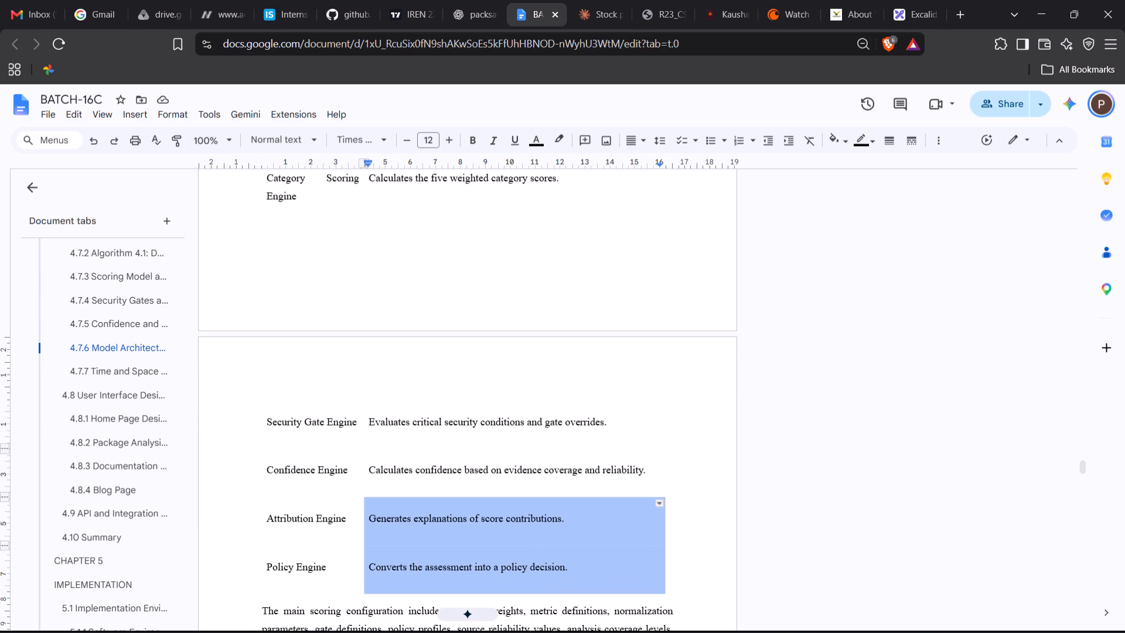
left_click_drag(405, 517, 323, 170)
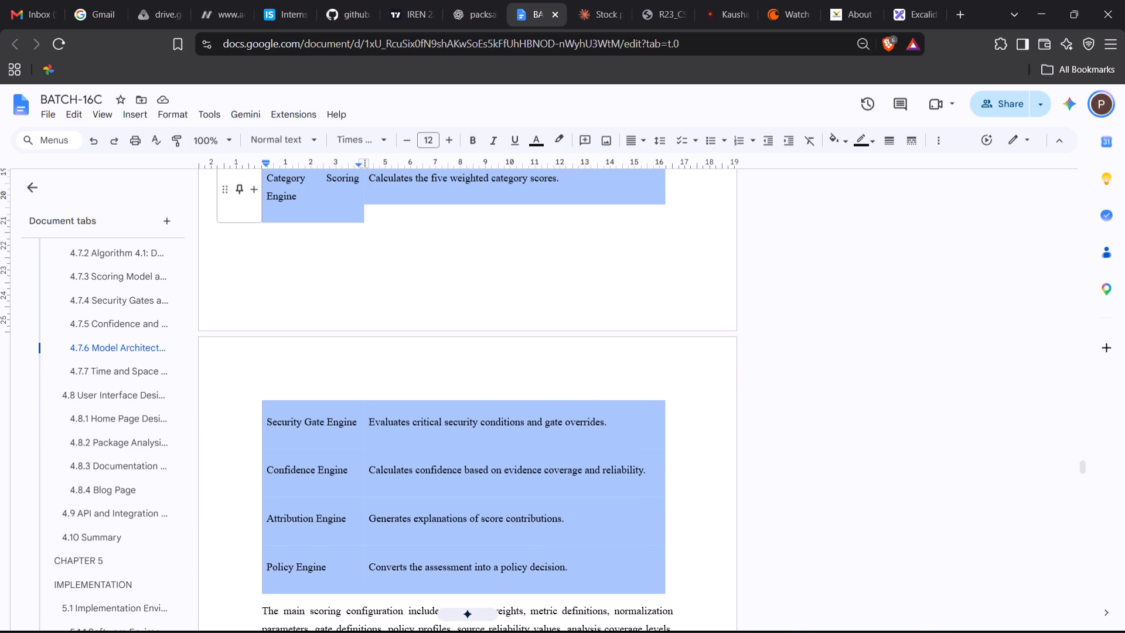
left_click_drag(323, 170, 325, 290)
scroll(325, 290, "up", 2)
scroll(325, 290, "down", 5)
scroll(325, 290, "up", 1)
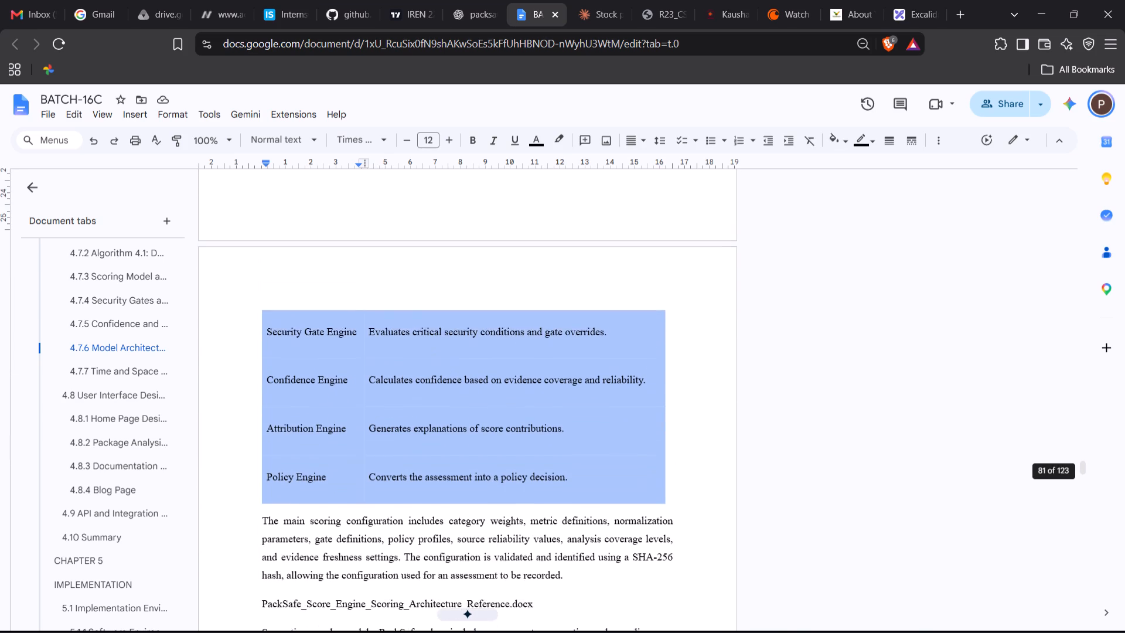
scroll(325, 290, "up", 1)
left_click(601, 566)
left_click_drag(601, 566, 536, 536)
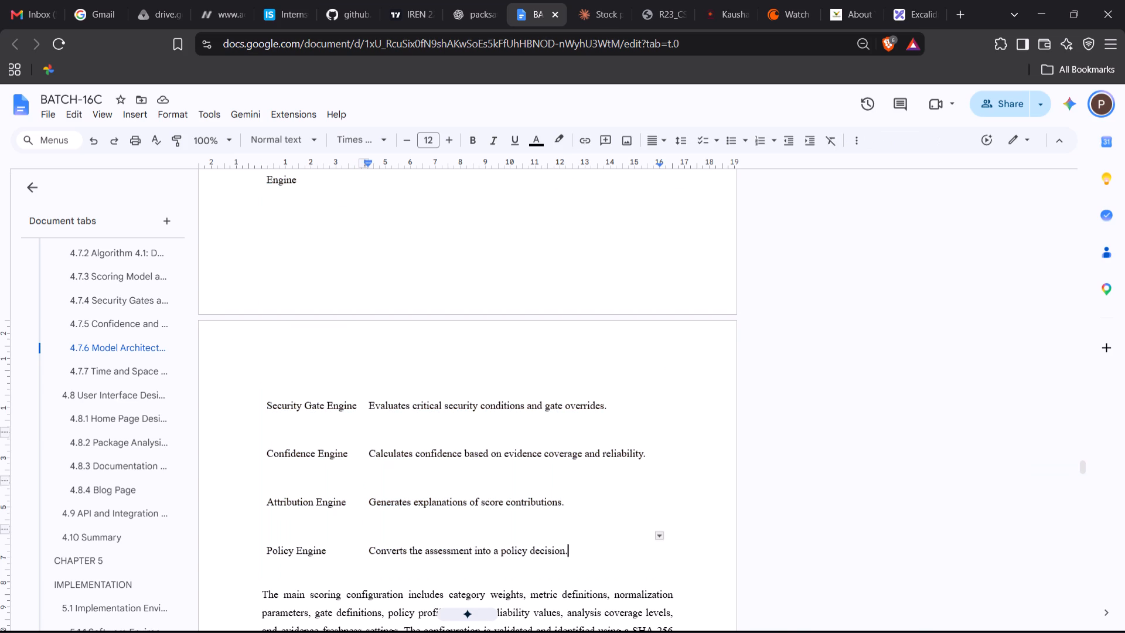
left_click_drag(536, 536, 254, 183)
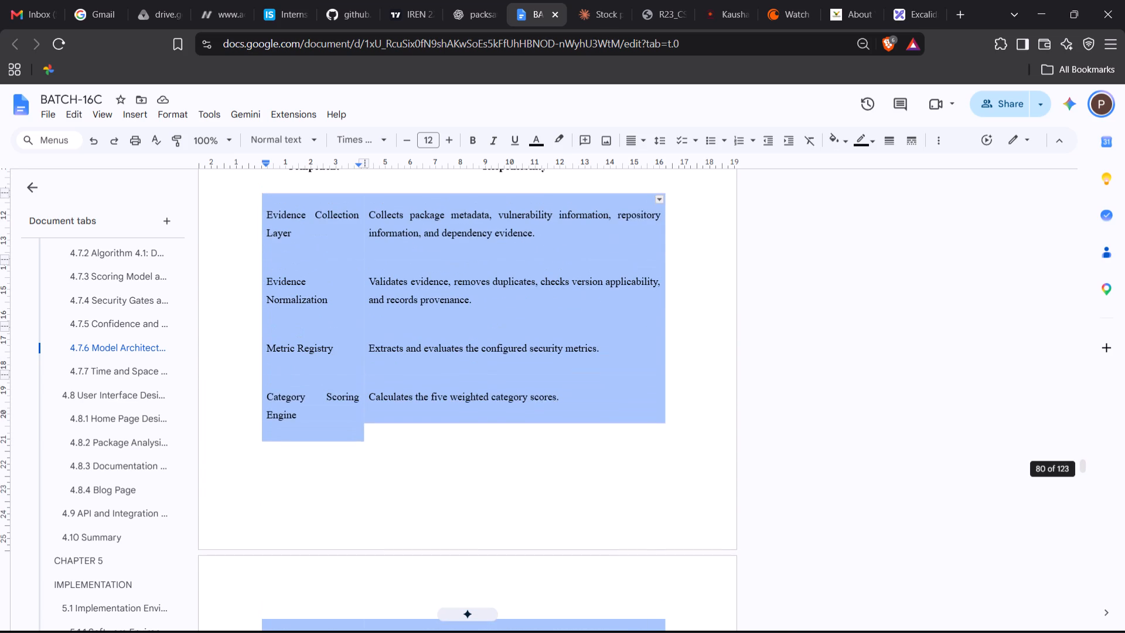
left_click_drag(254, 183, 270, 352)
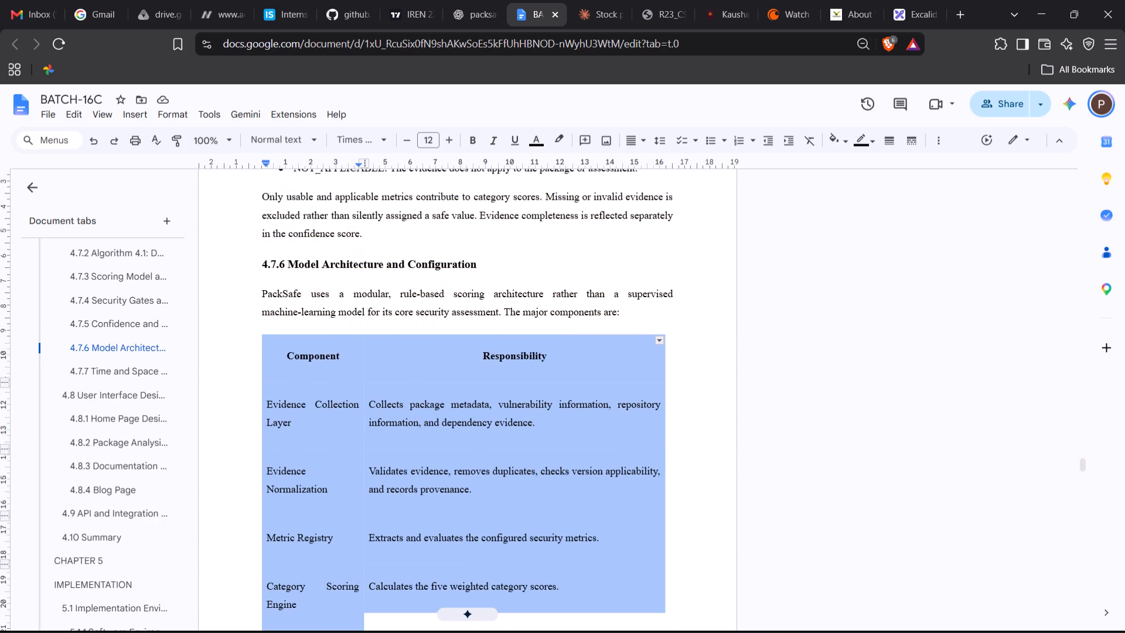
left_click_drag(270, 352, 270, 353)
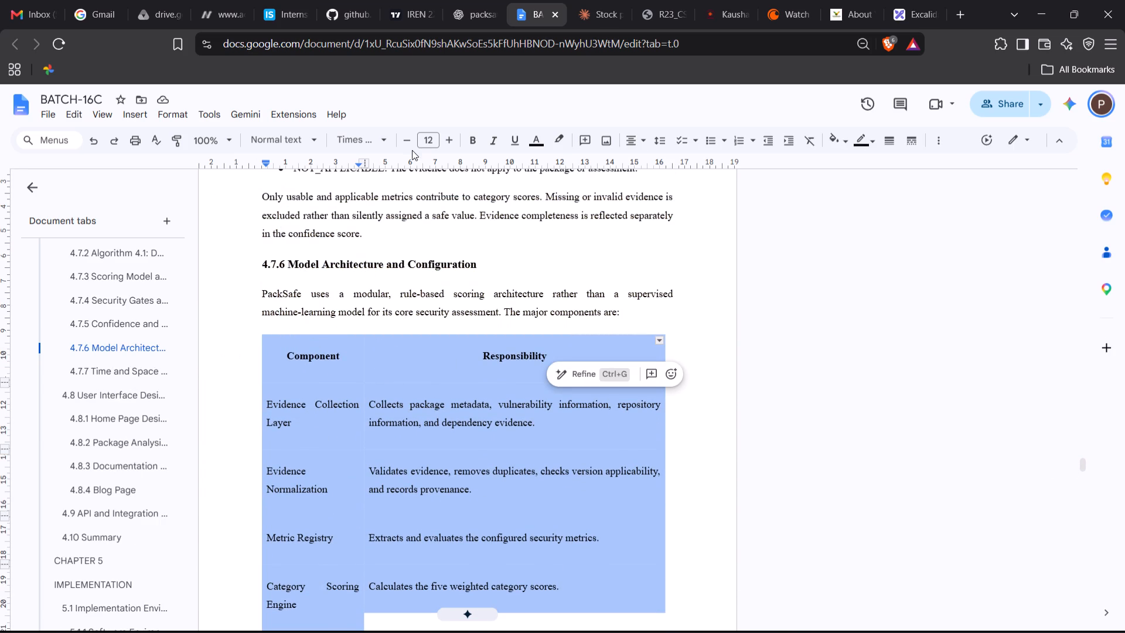
left_click(889, 144)
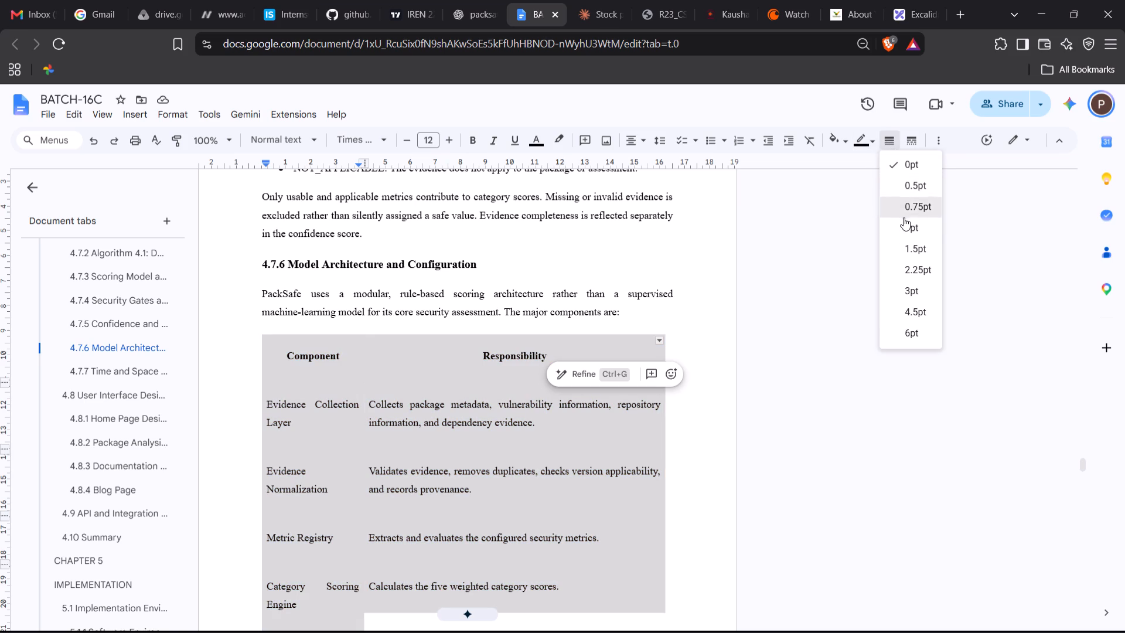
left_click(902, 237)
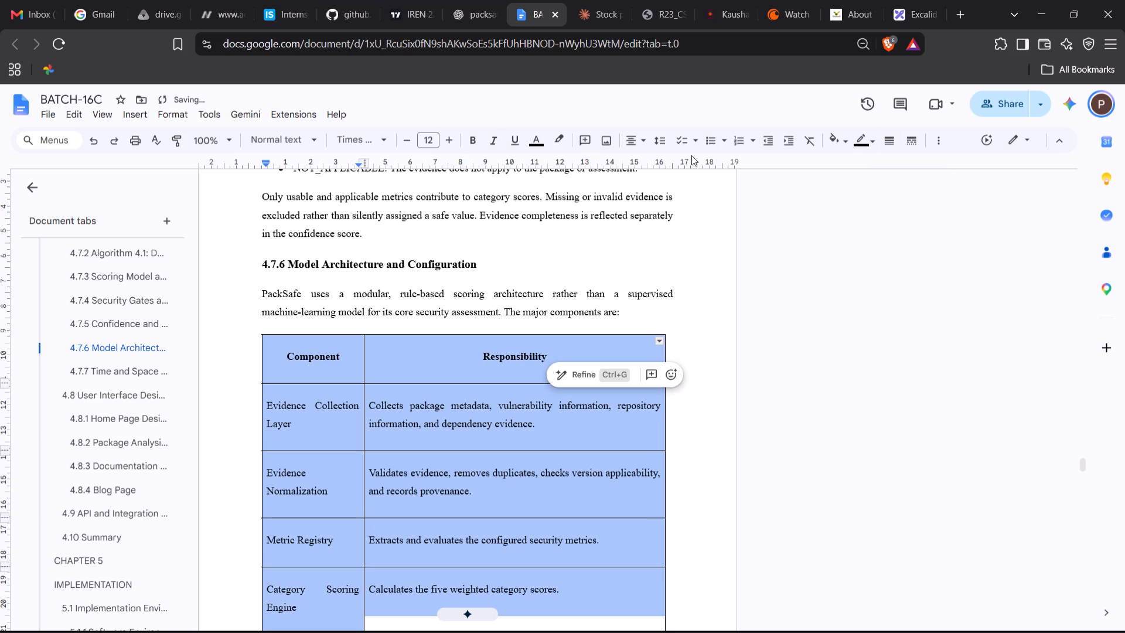
Remove the space before and after paragraphs throughout the selected 4.7.6 component table.
left_click(656, 142)
left_click(690, 258)
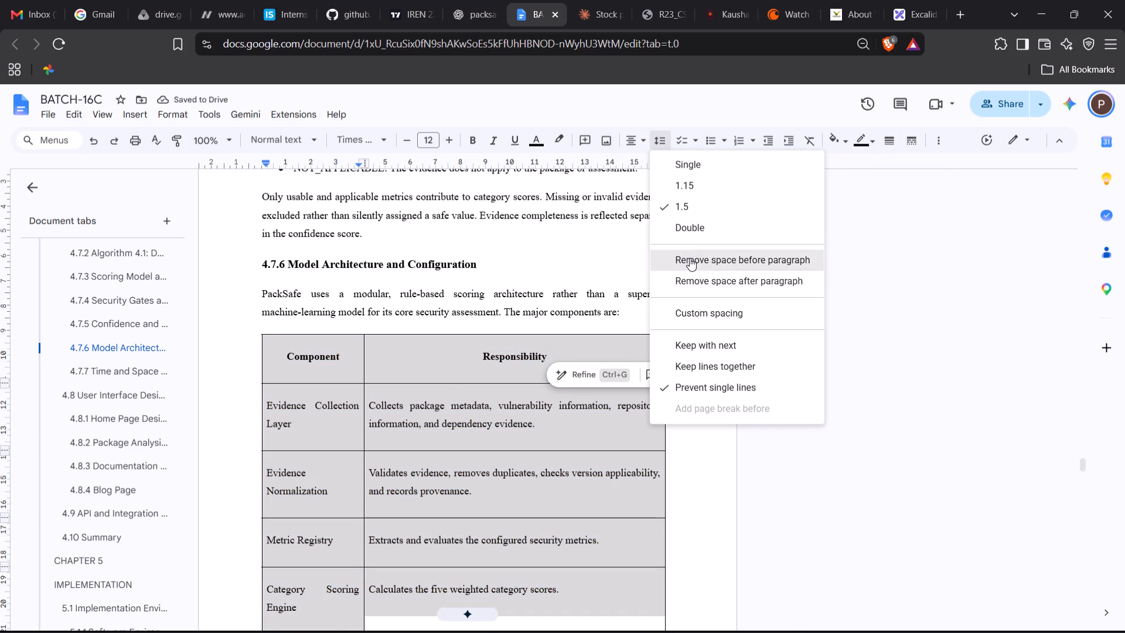
left_click(662, 141)
left_click(690, 282)
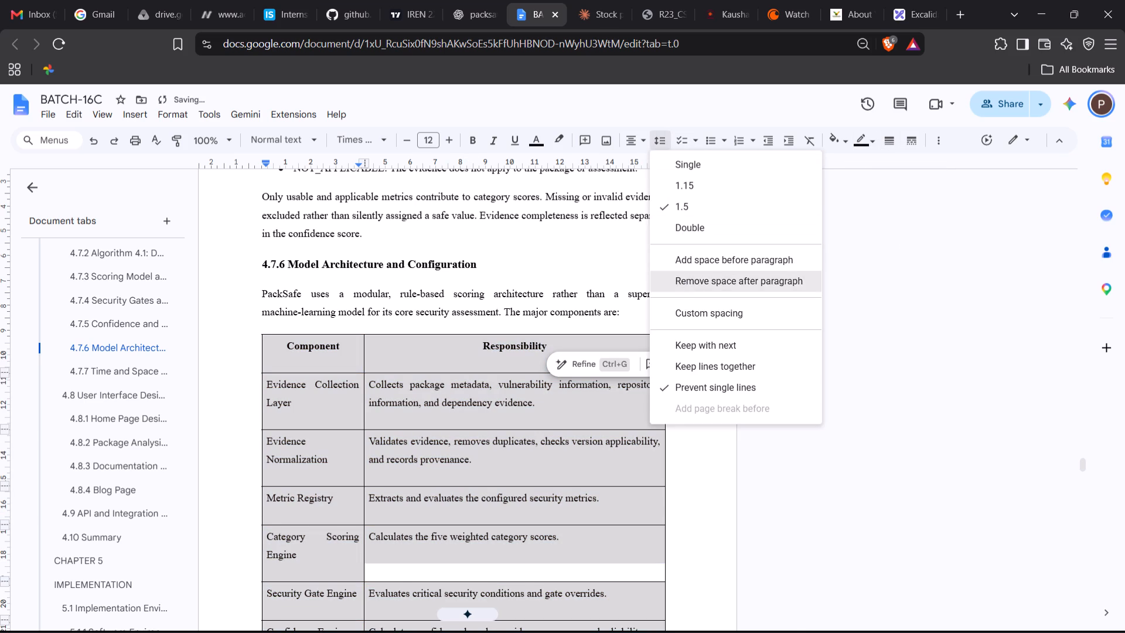
scroll(532, 176, "down", 2)
scroll(362, 401, "down", 3)
scroll(362, 401, "up", 3)
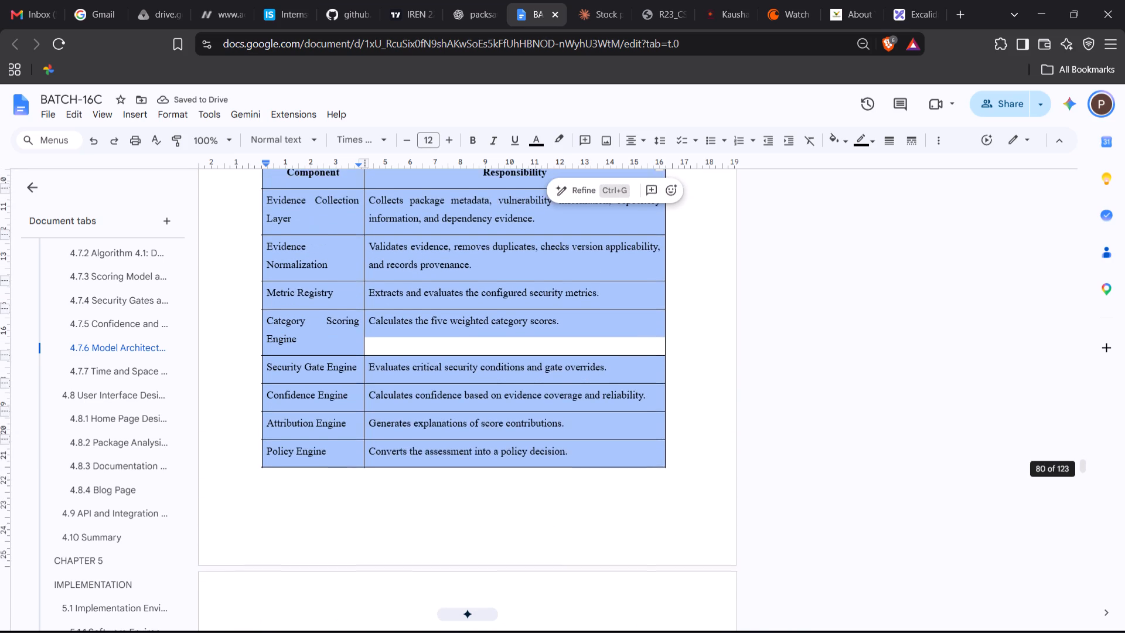
scroll(362, 401, "up", 2)
left_click(405, 400)
Review the formatted component table in section 4.7.6 and the evidence handling text of section 4.7.5 above it.
scroll(405, 400, "up", 1)
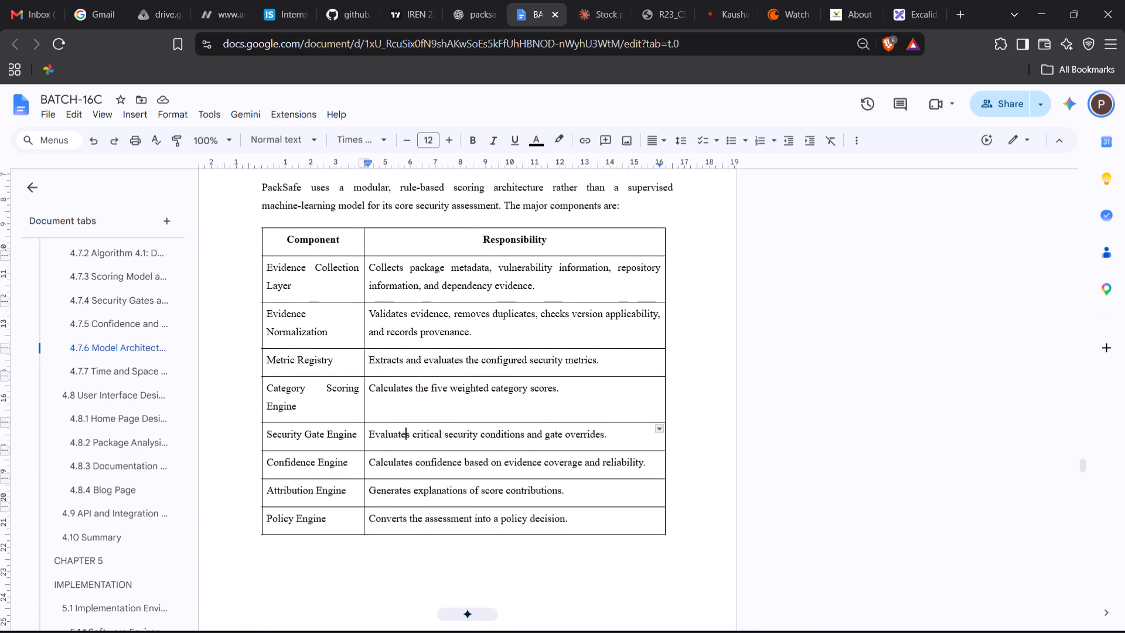
left_click_drag(346, 346, 499, 369)
scroll(499, 369, "up", 3)
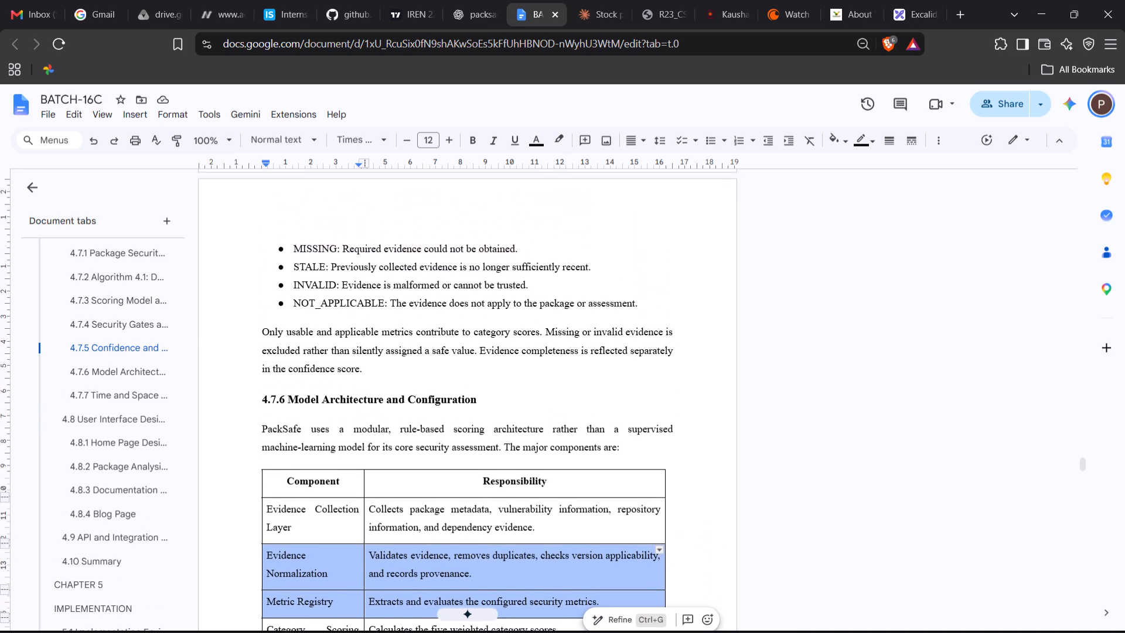
double_click(412, 401)
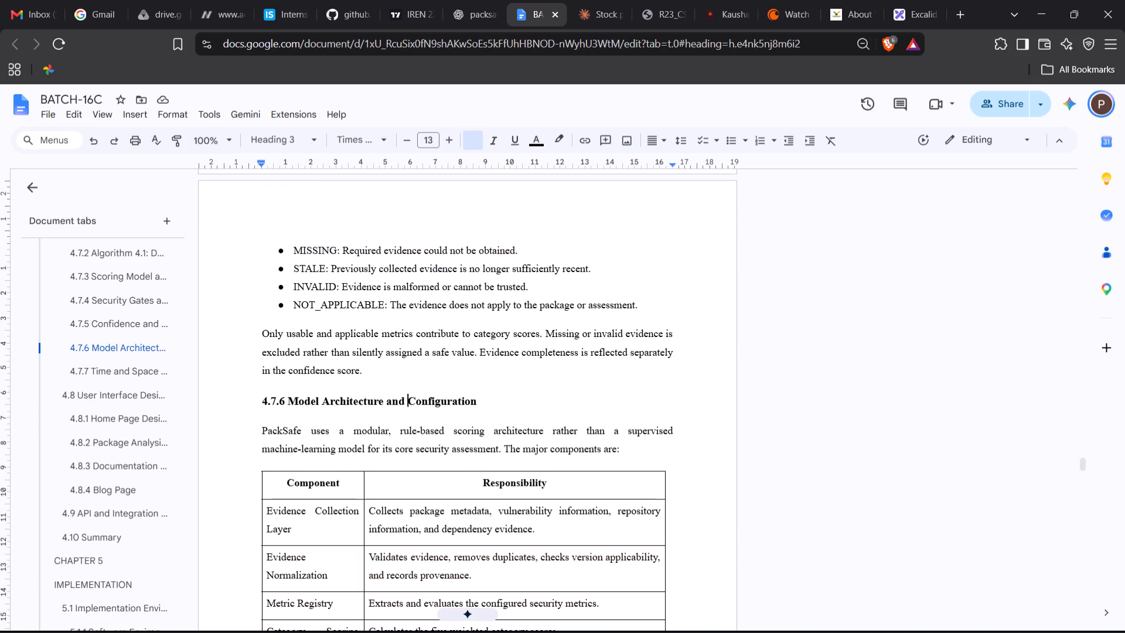
scroll(428, 355, "up", 1)
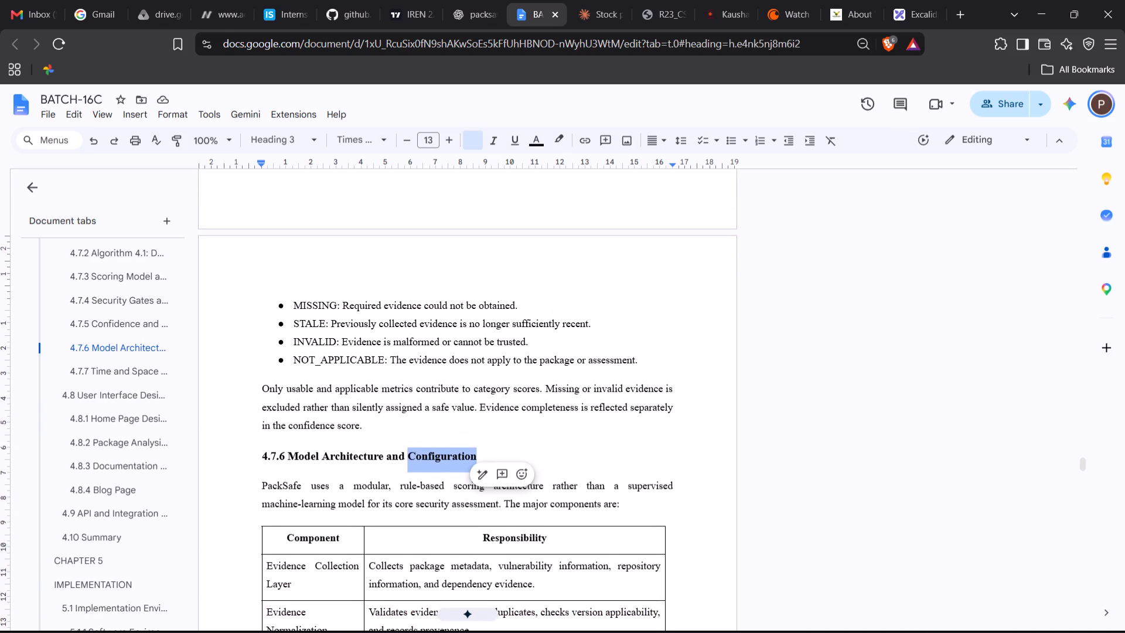
scroll(428, 355, "up", 3)
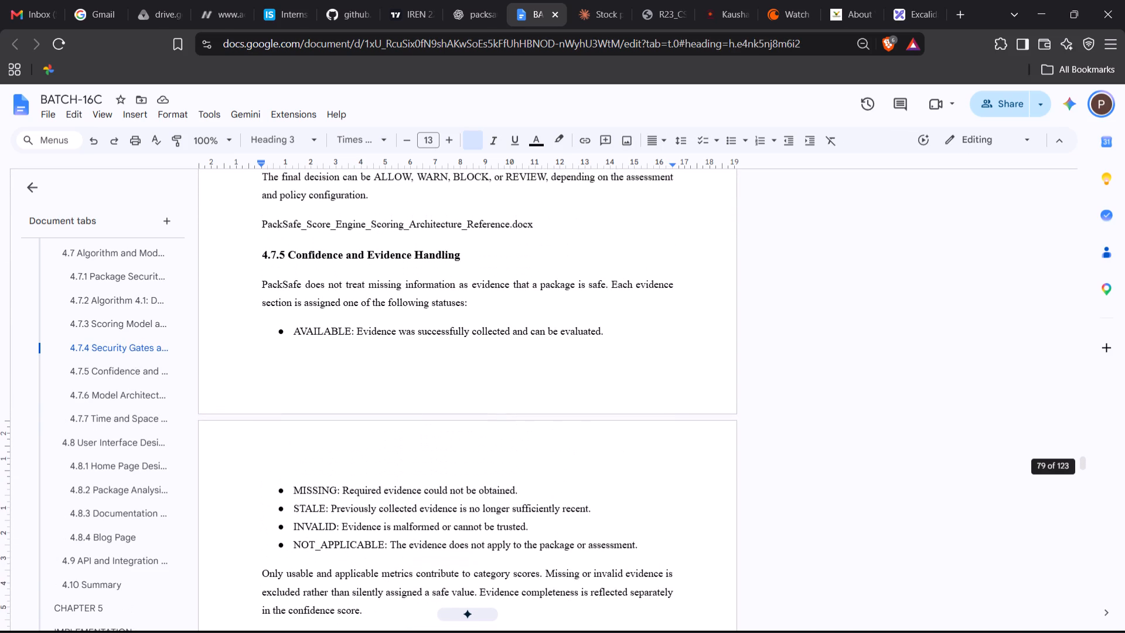
left_click(428, 355)
left_click_drag(428, 355, 335, 291)
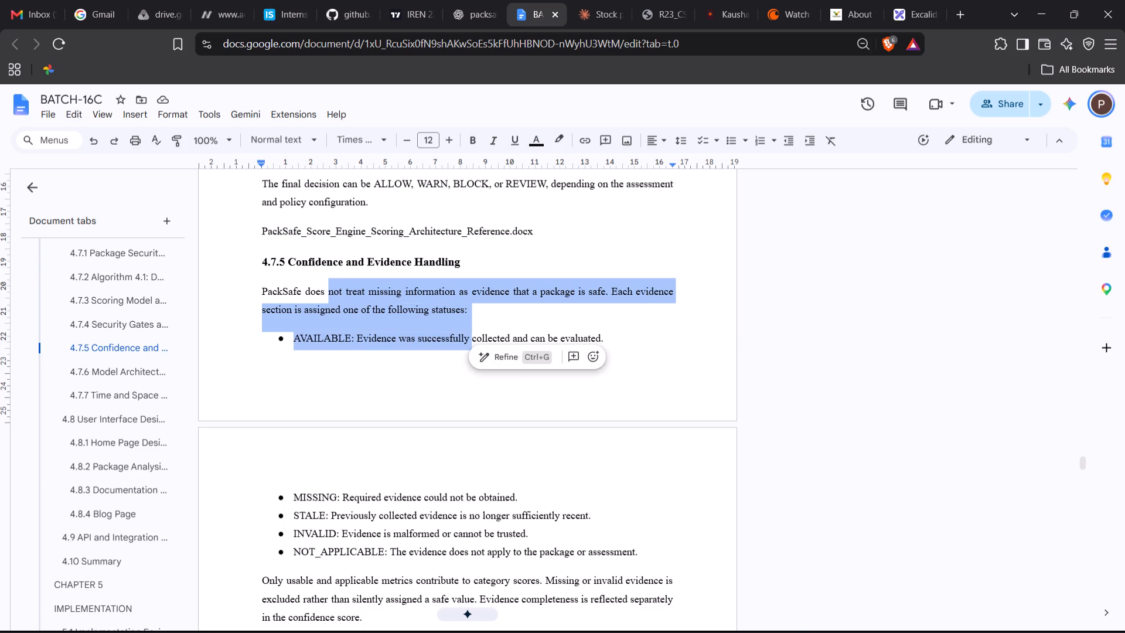
Set the borders of the whole Security Condition and Action table in section 4.7.4 to 1pt.
scroll(335, 291, "up", 6)
scroll(611, 507, "down", 1)
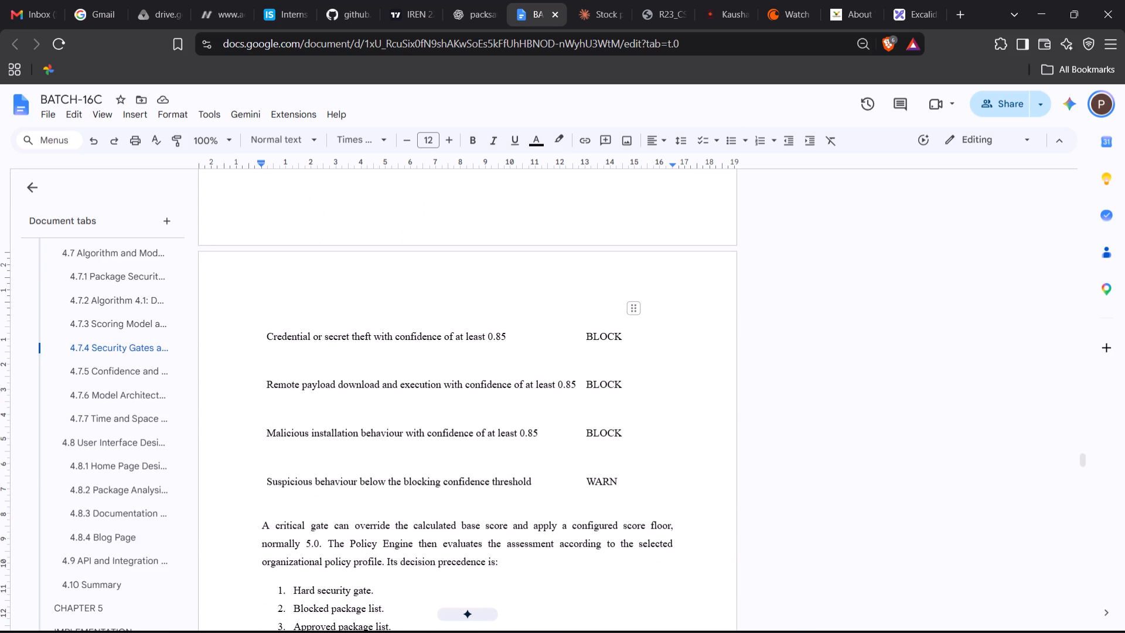
left_click_drag(624, 485, 379, 207)
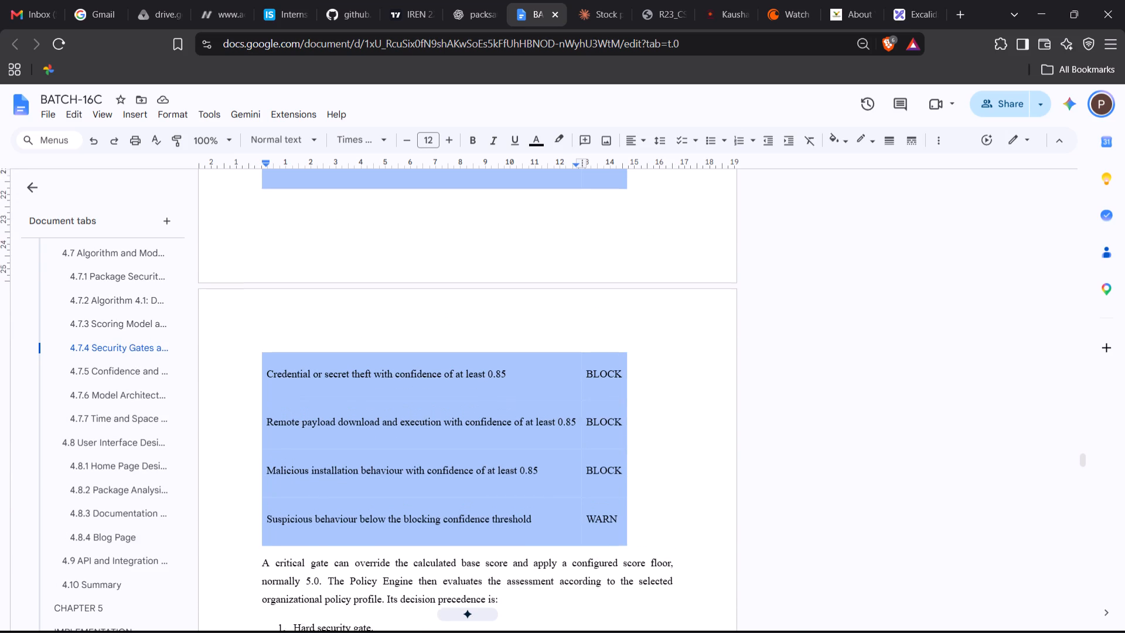
left_click_drag(379, 207, 377, 186)
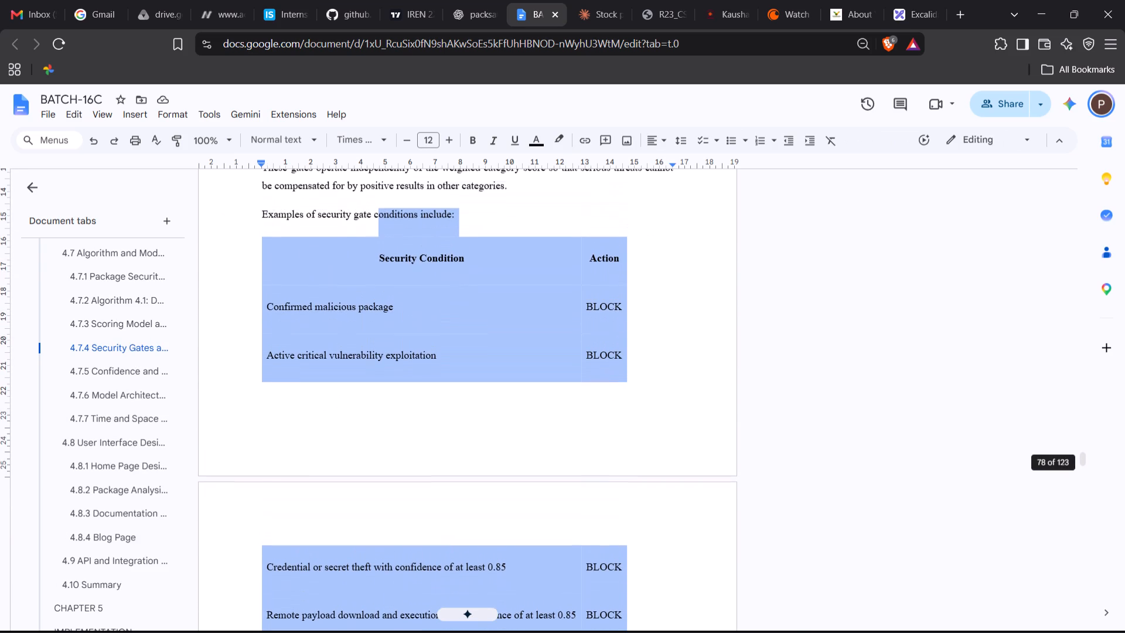
left_click_drag(377, 186, 327, 258)
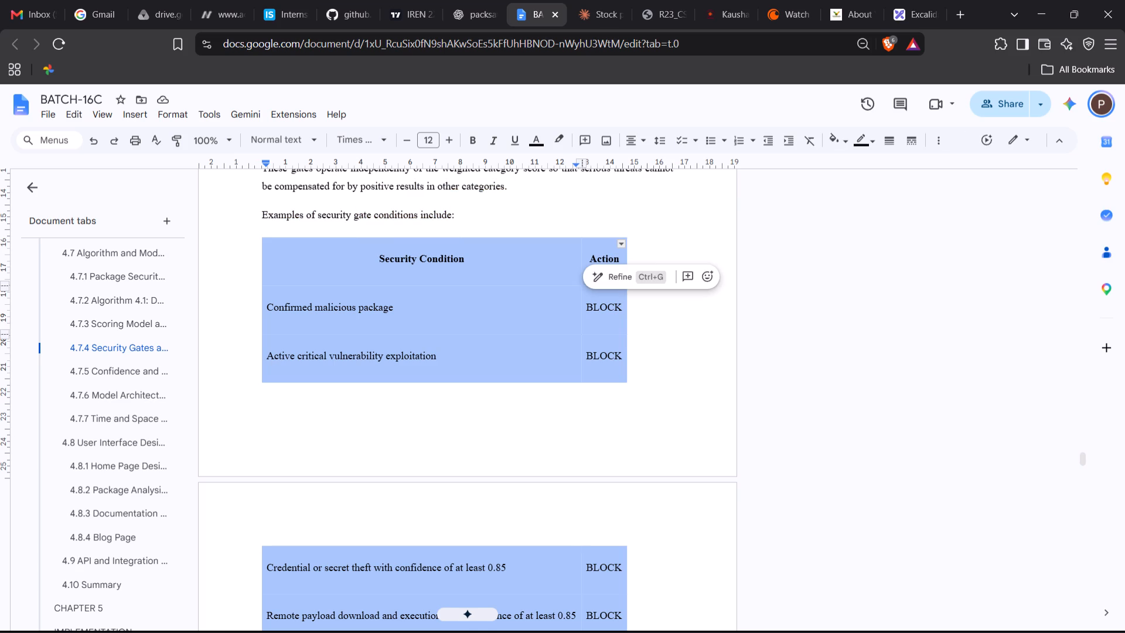
left_click(888, 141)
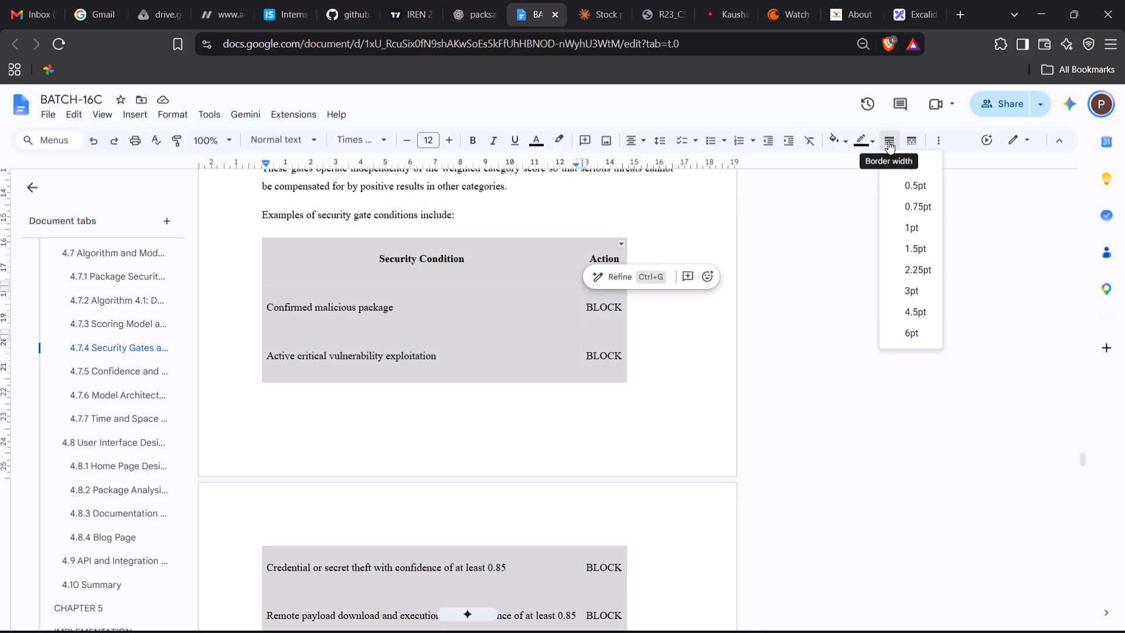
left_click(902, 234)
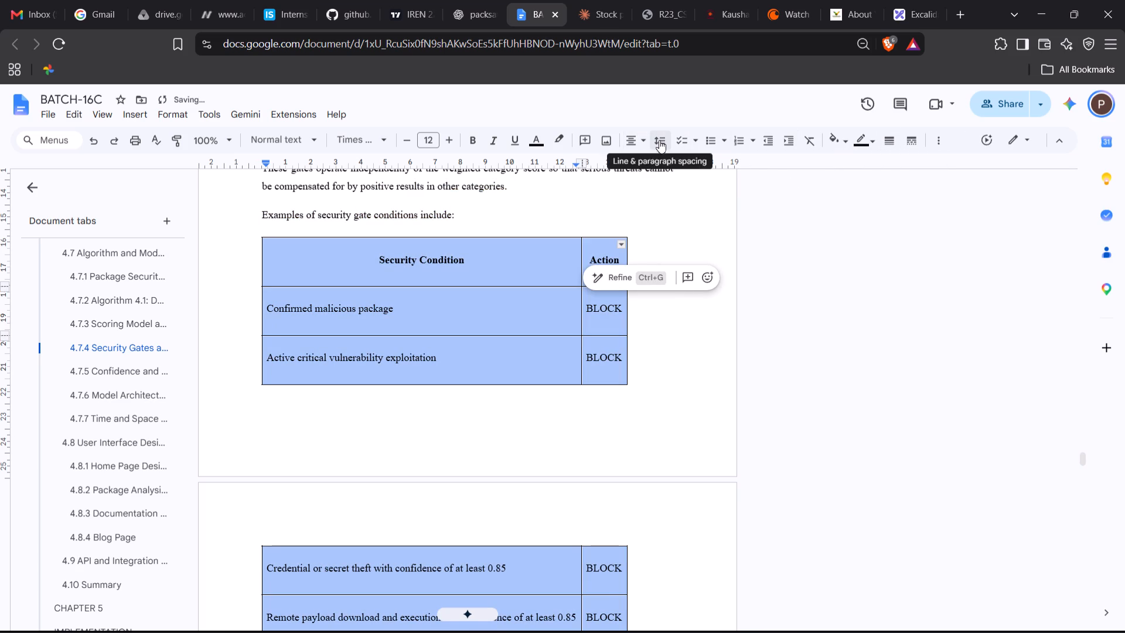
Remove the space before and after paragraphs throughout the selected 4.7.4 security condition table.
left_click(659, 140)
left_click(707, 260)
left_click(665, 137)
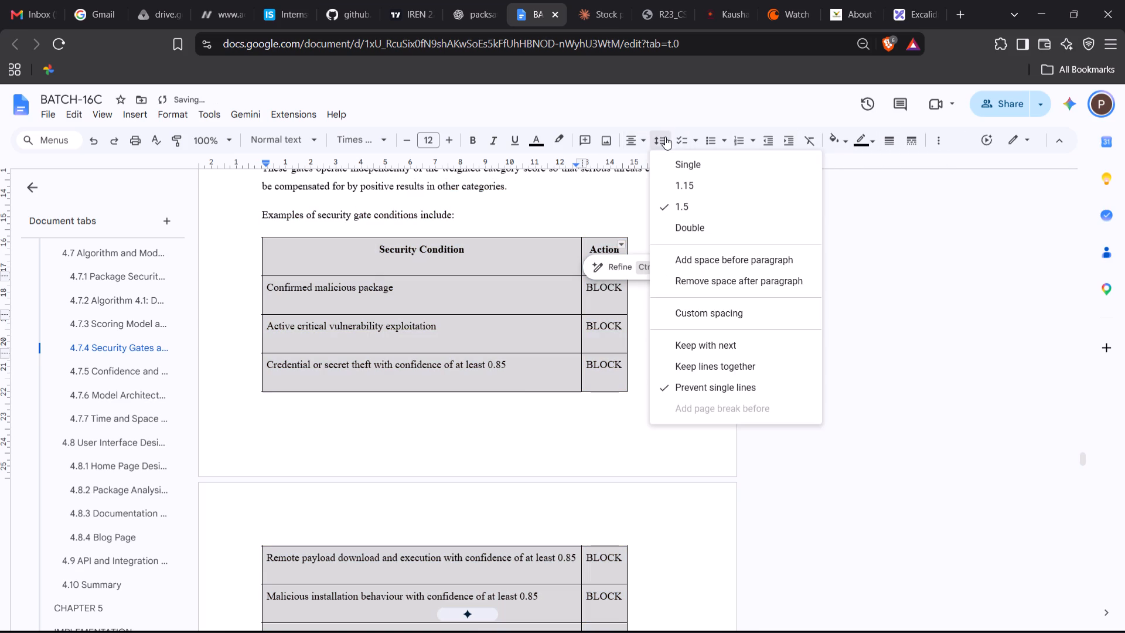
left_click(691, 277)
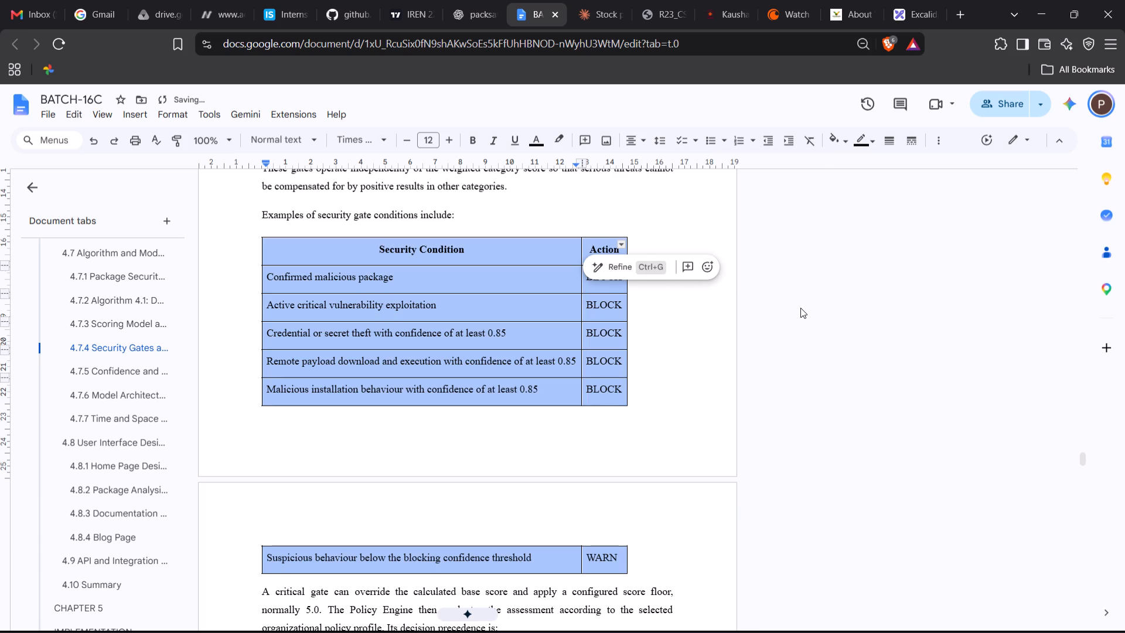
left_click(800, 311)
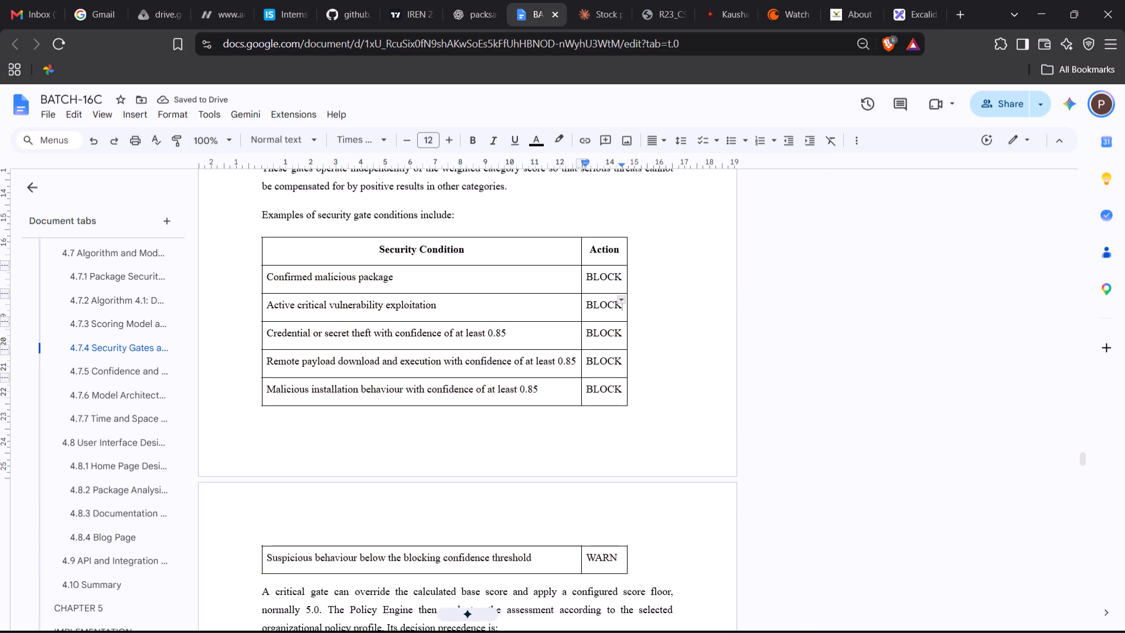
Review the formatted security condition table and the equations and explanations of section 4.7.3, going back towards its category weights.
double_click(599, 378)
double_click(600, 386)
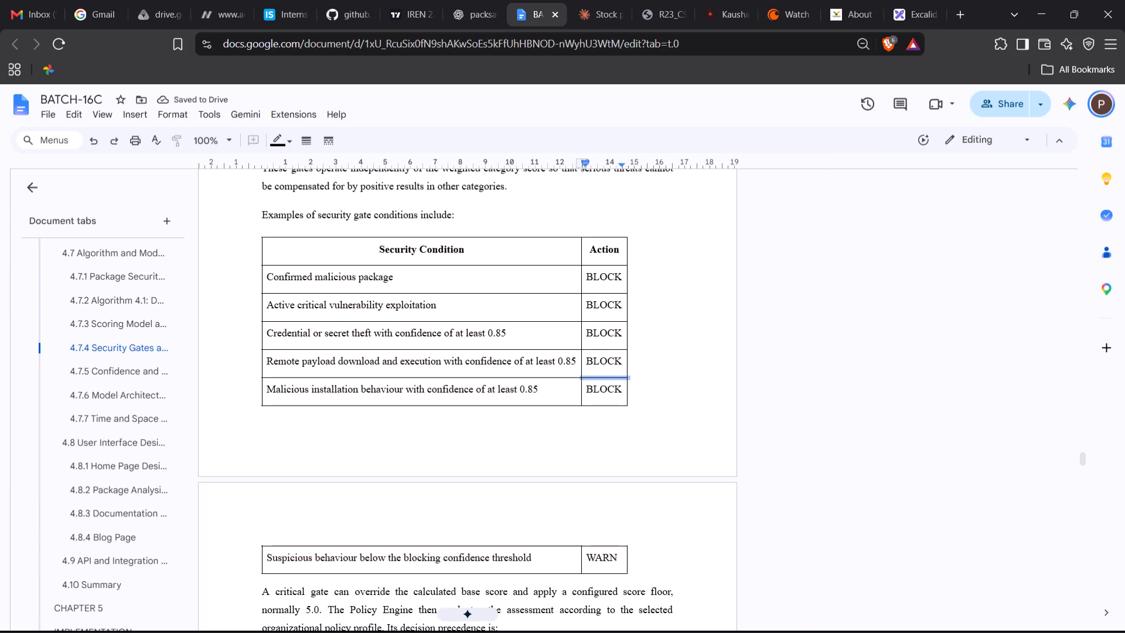
scroll(600, 386, "up", 2)
left_click(600, 386)
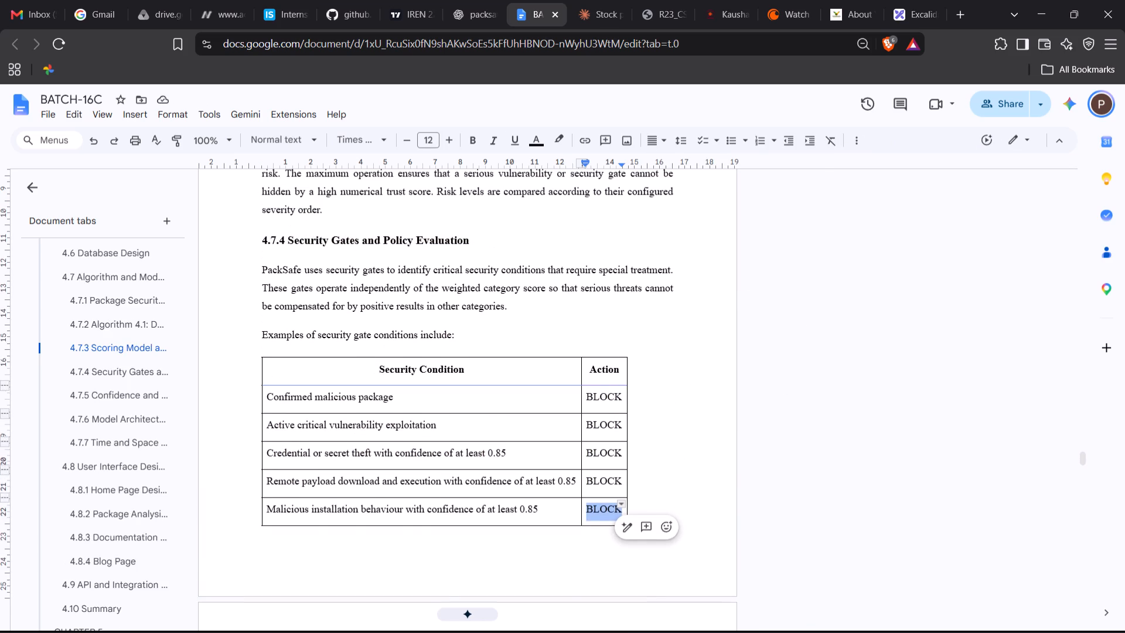
scroll(600, 386, "up", 4)
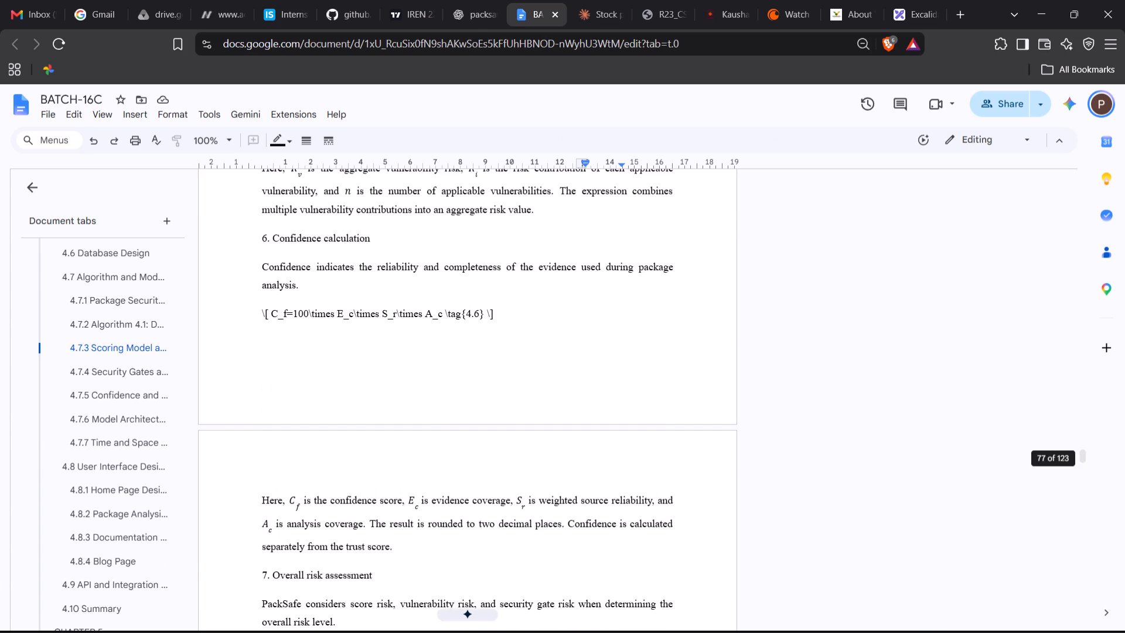
scroll(600, 386, "up", 3)
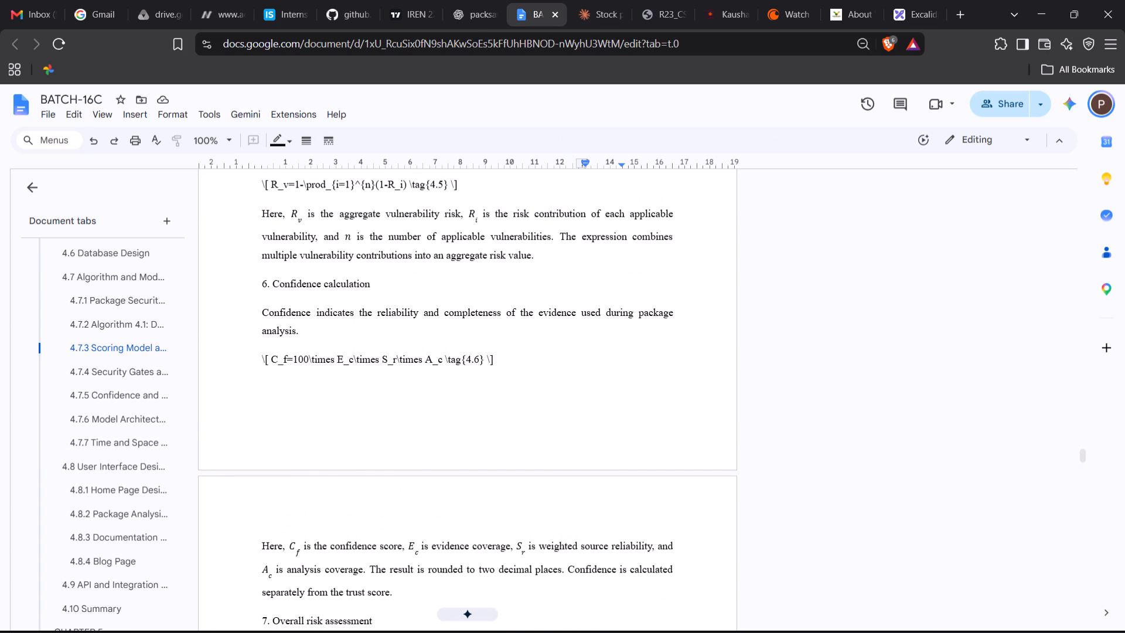
scroll(600, 386, "up", 1)
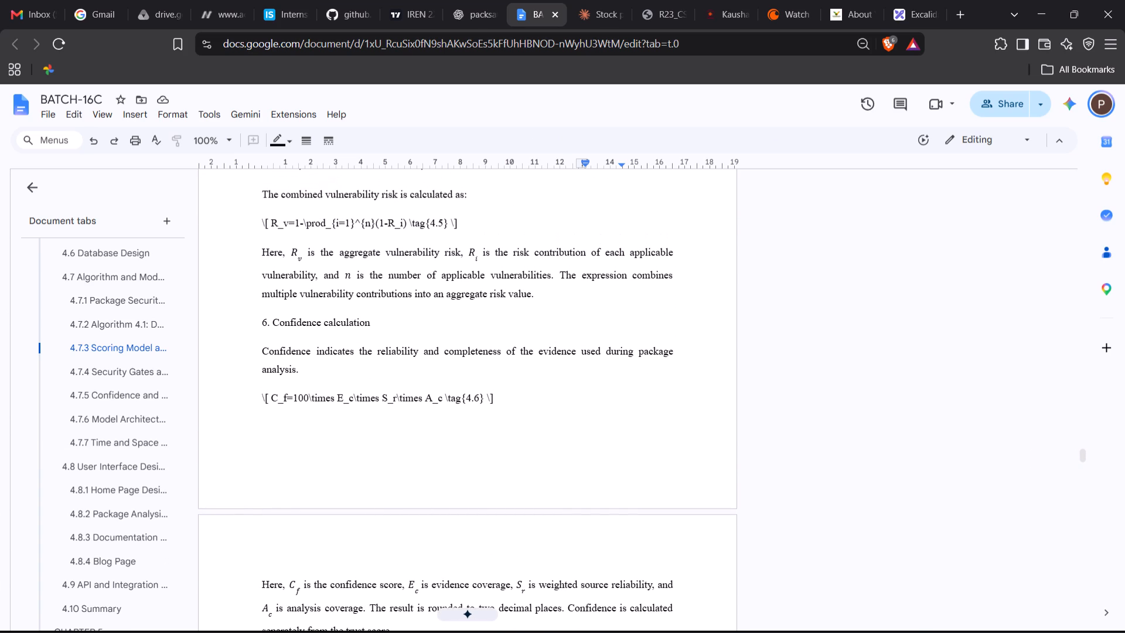
scroll(600, 386, "up", 1)
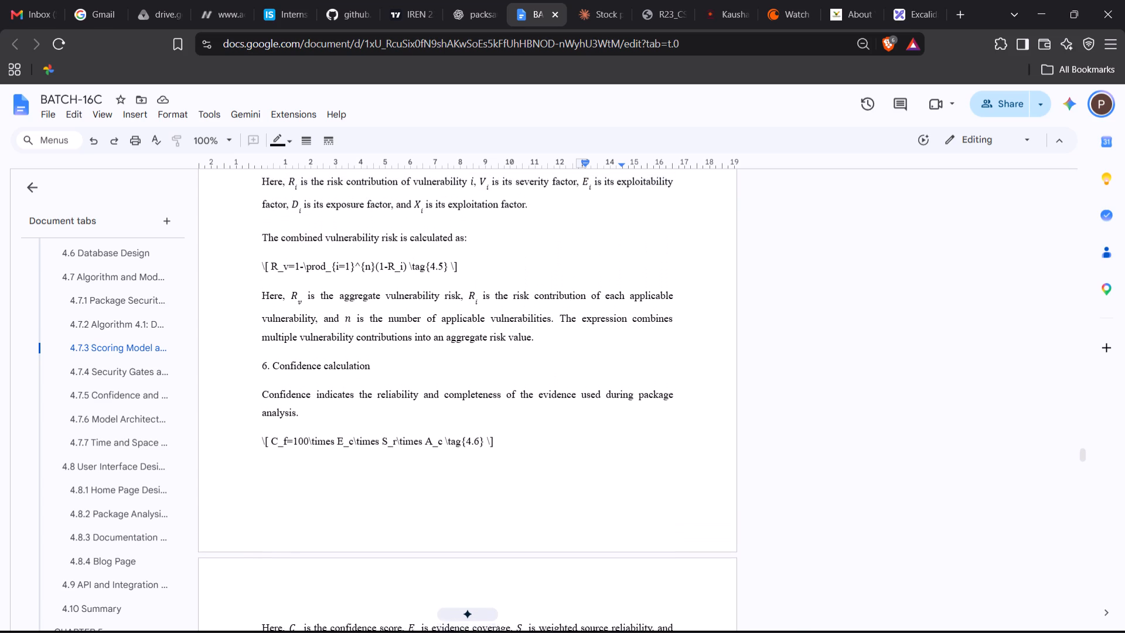
scroll(600, 386, "up", 3)
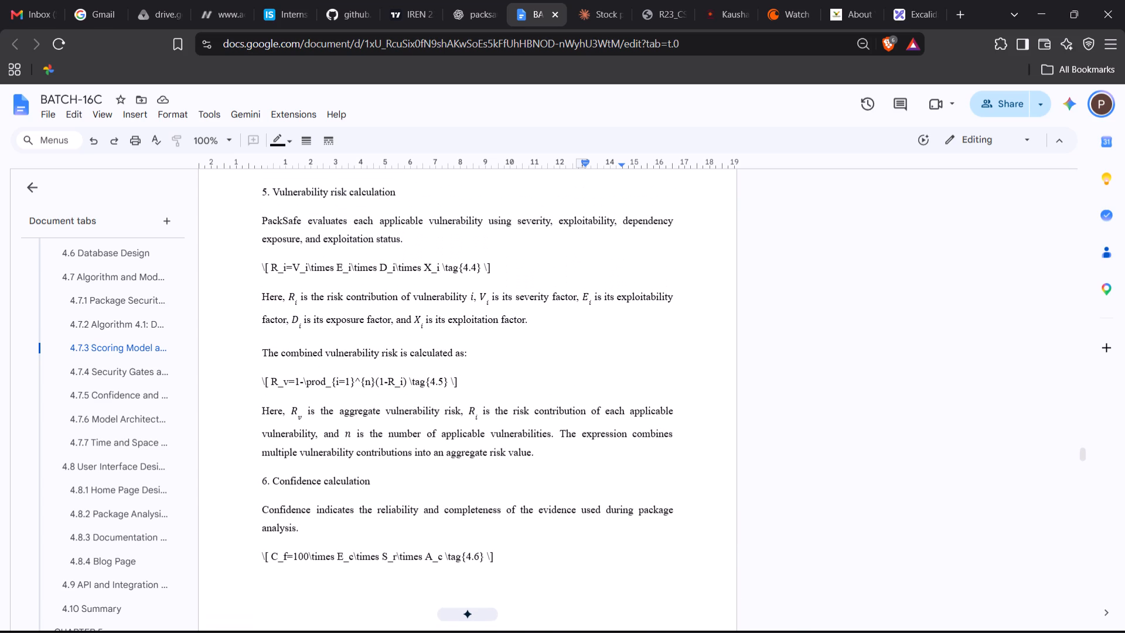
scroll(600, 386, "up", 5)
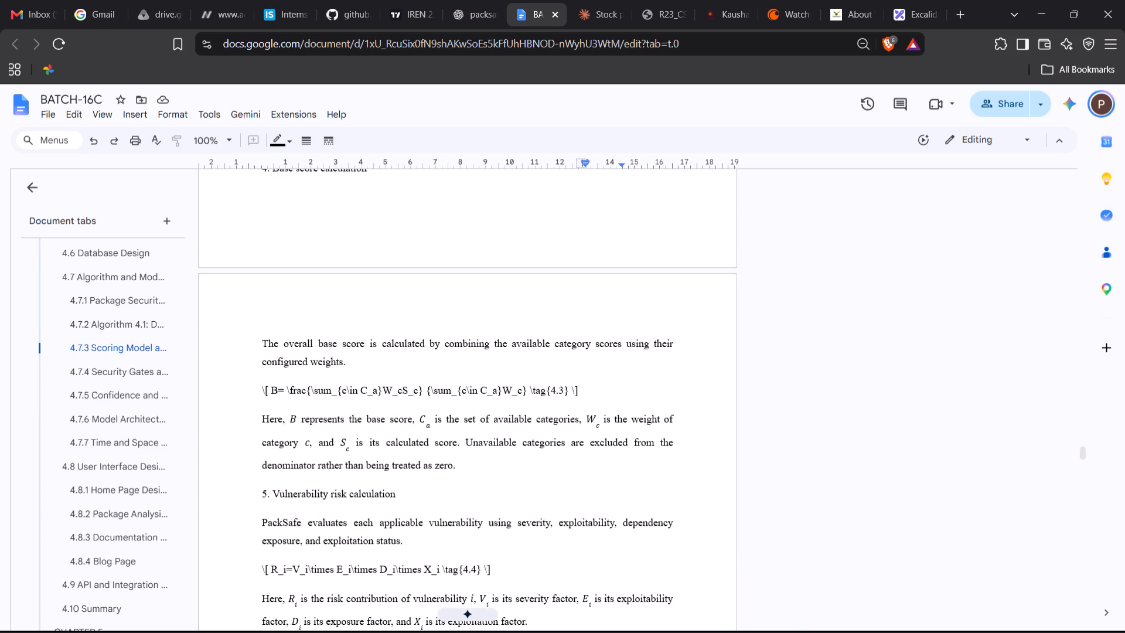
scroll(600, 386, "up", 5)
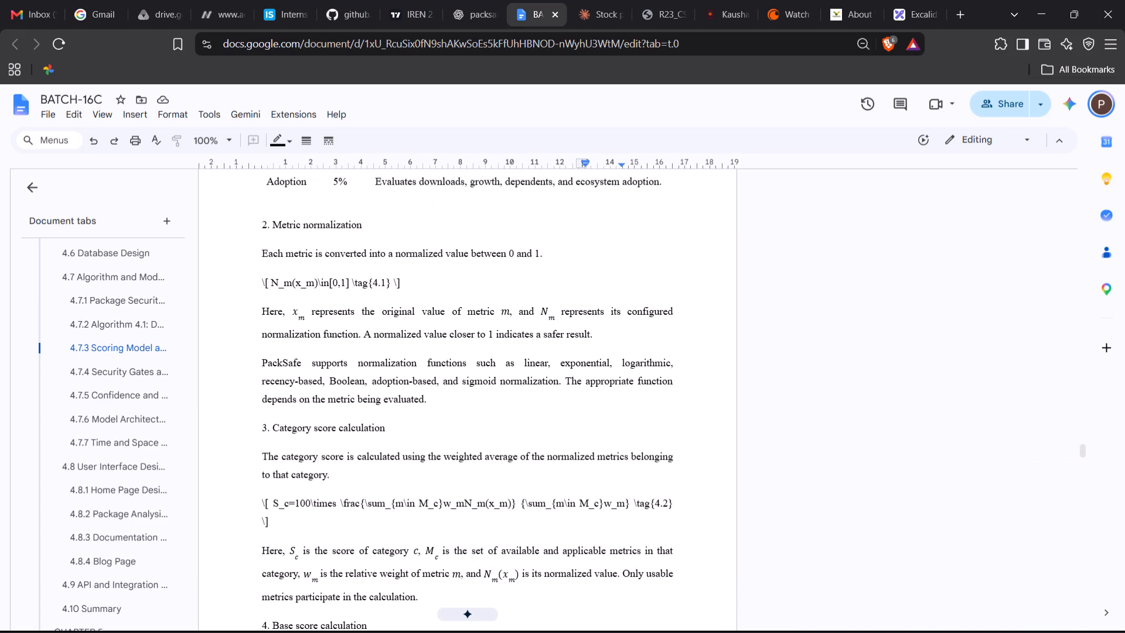
Set the borders of the whole Category, Weight and Purpose table in section 4.7.3 to 1pt.
scroll(600, 386, "up", 5)
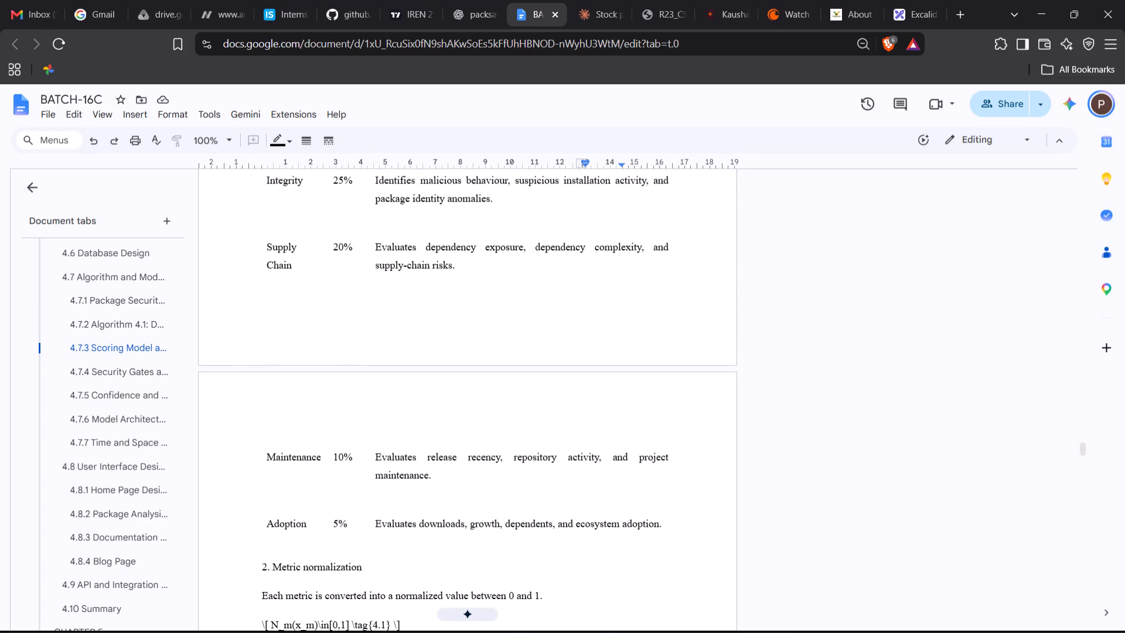
left_click_drag(667, 526, 301, 237)
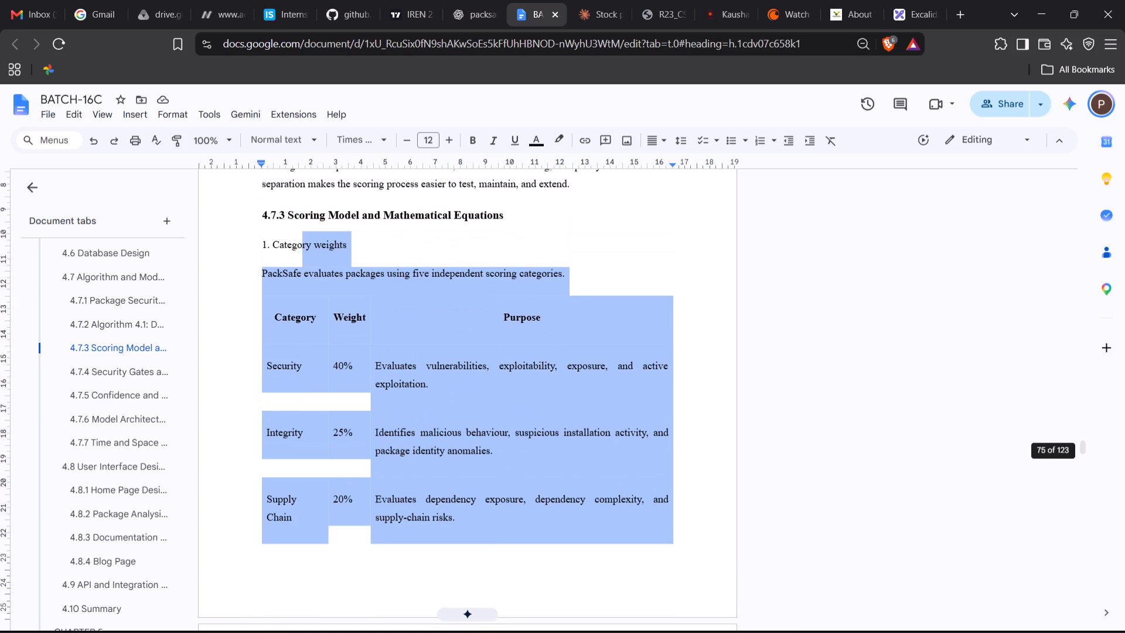
left_click_drag(301, 237, 279, 308)
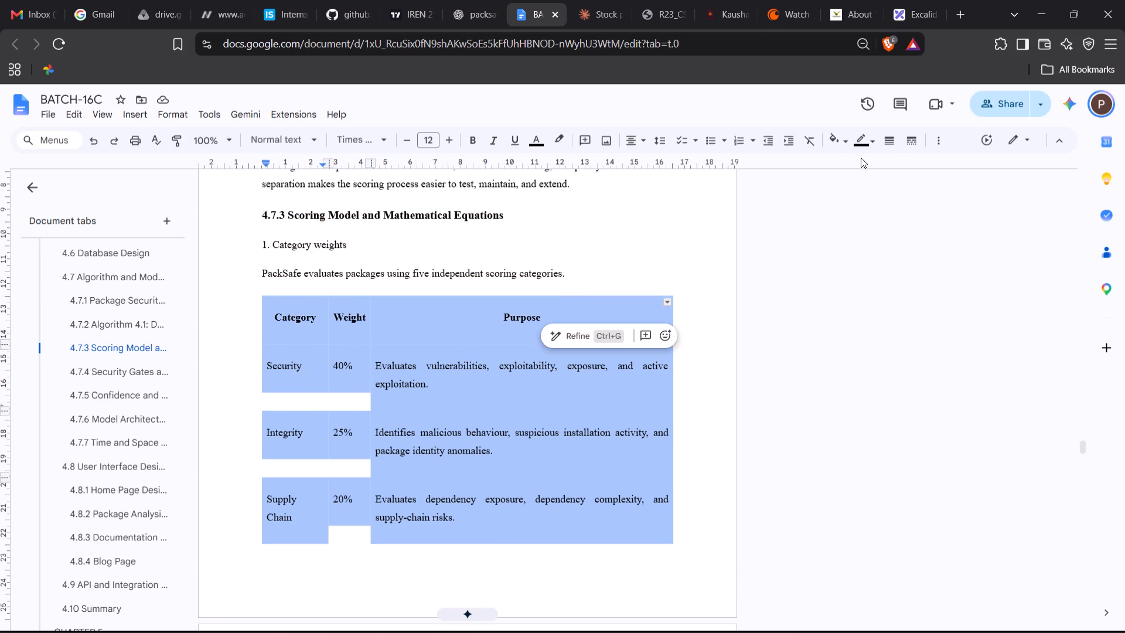
left_click(890, 139)
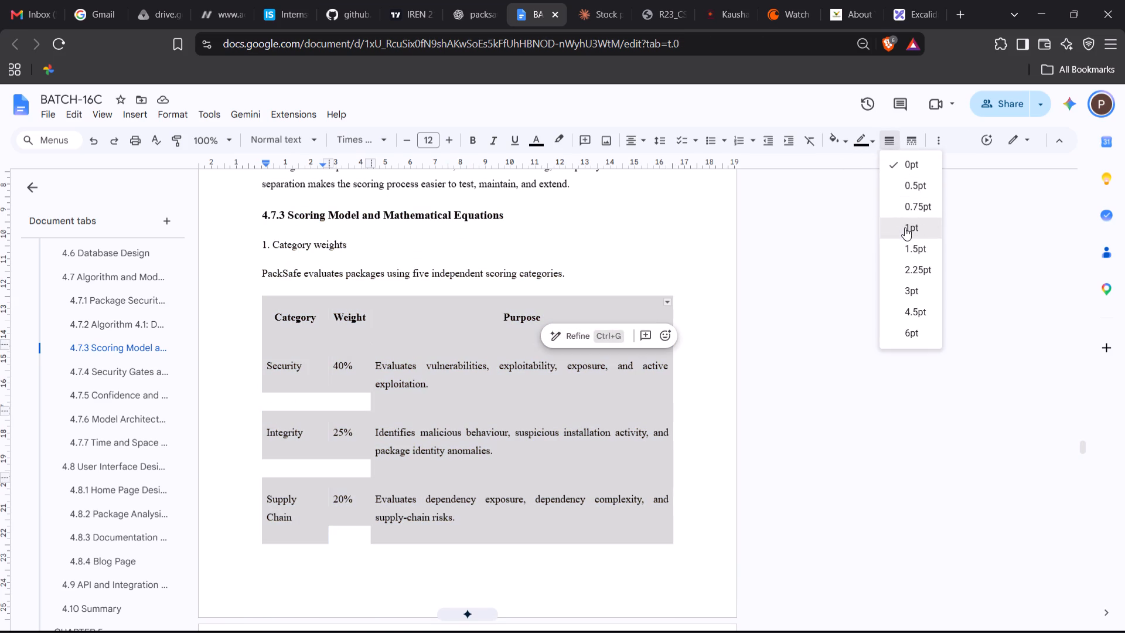
left_click(905, 229)
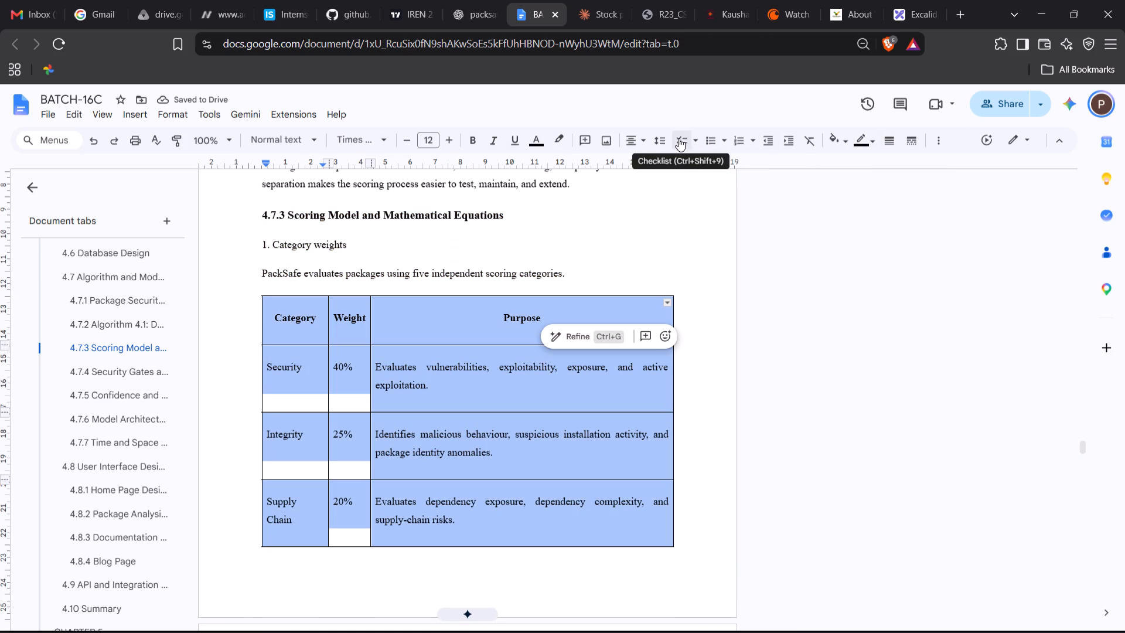
Remove the space before and after paragraphs throughout the selected 4.7.3 category weights table.
left_click(663, 139)
left_click(686, 255)
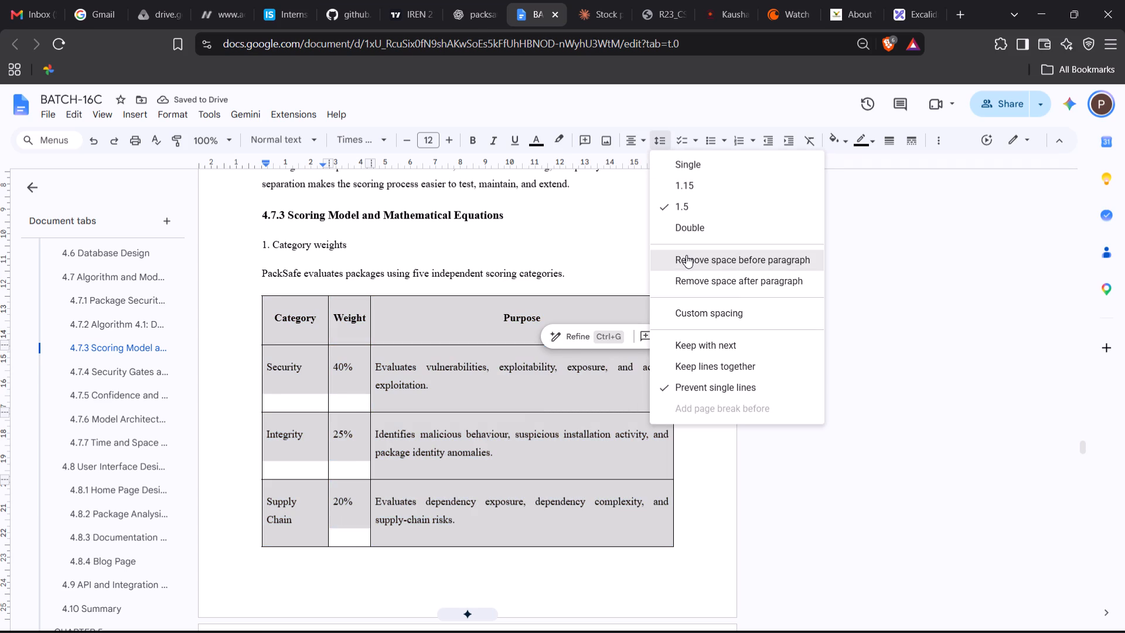
left_click(657, 144)
left_click(690, 279)
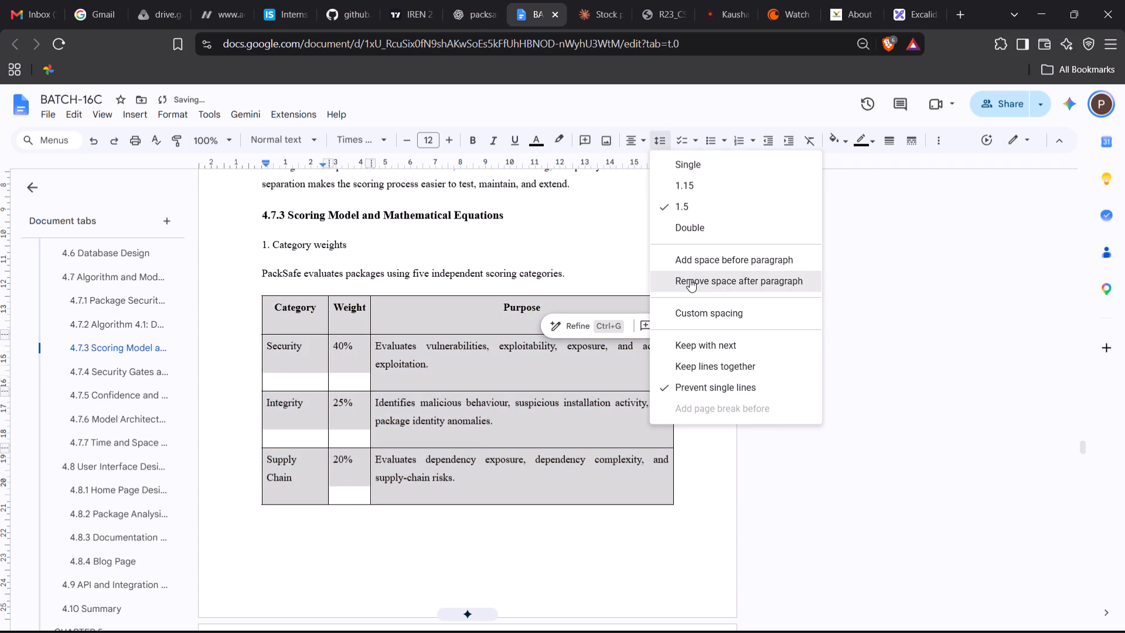
scroll(597, 256, "up", 3)
left_click(610, 275)
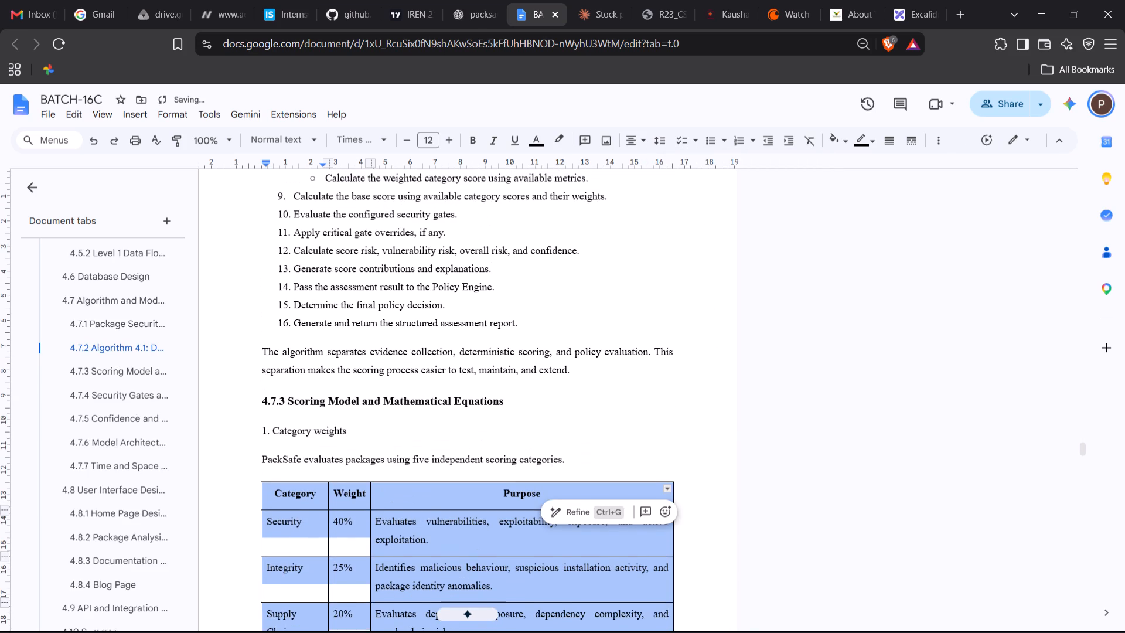
Review sections 4.7.2 and 4.7.1 back to the 4.7 Algorithm and Model Design introduction and the preceding 4.6 Database Design section.
scroll(610, 275, "up", 3)
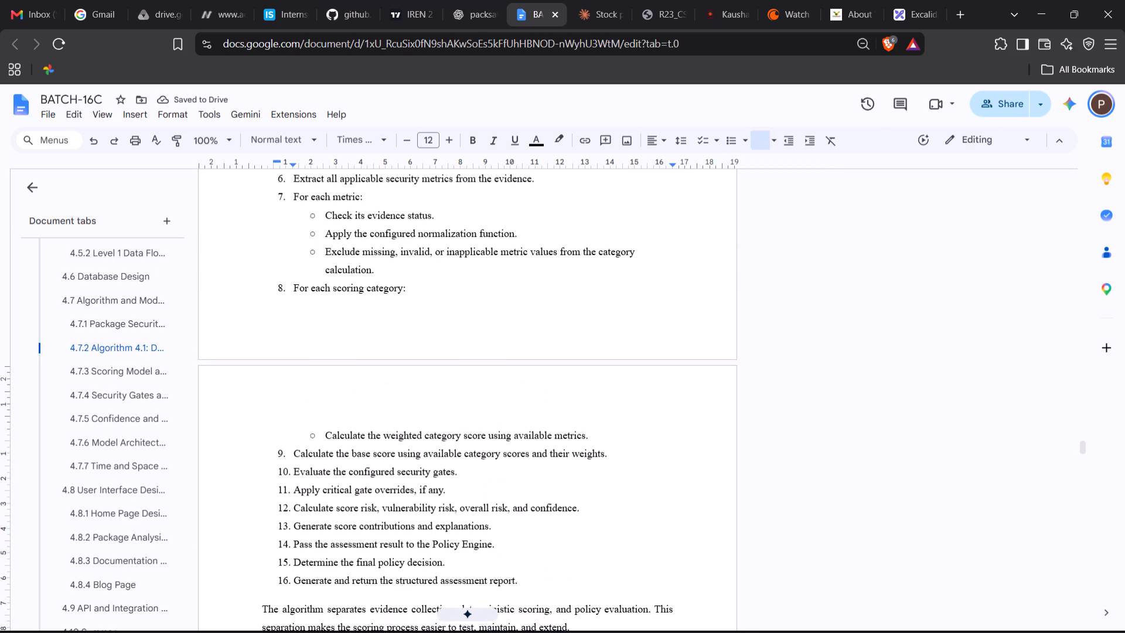
scroll(610, 275, "up", 4)
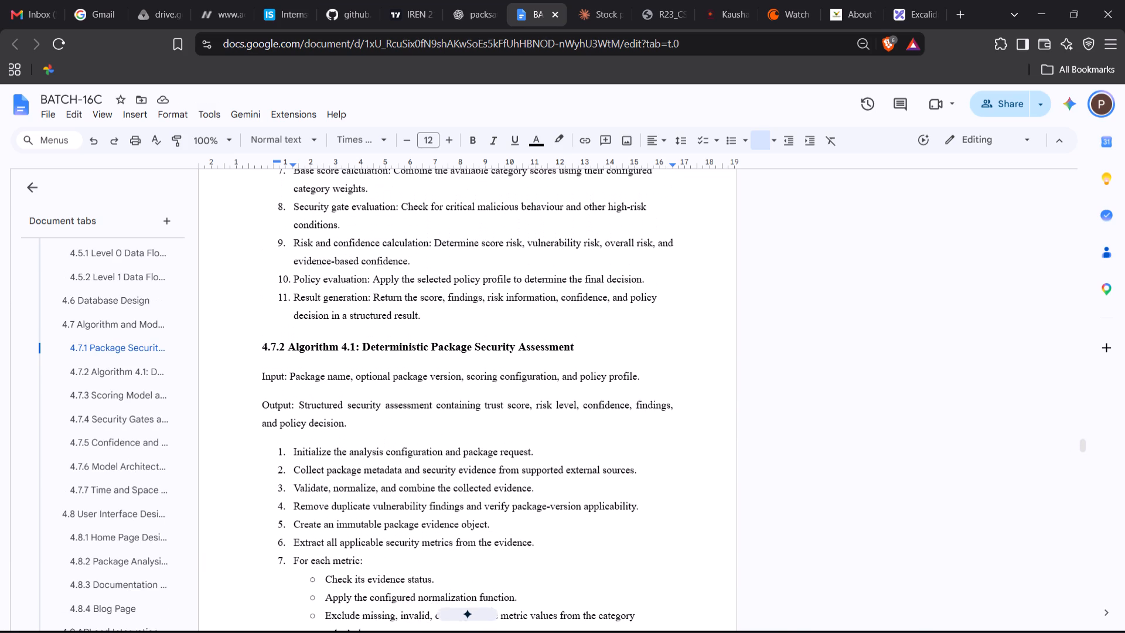
scroll(610, 275, "up", 4)
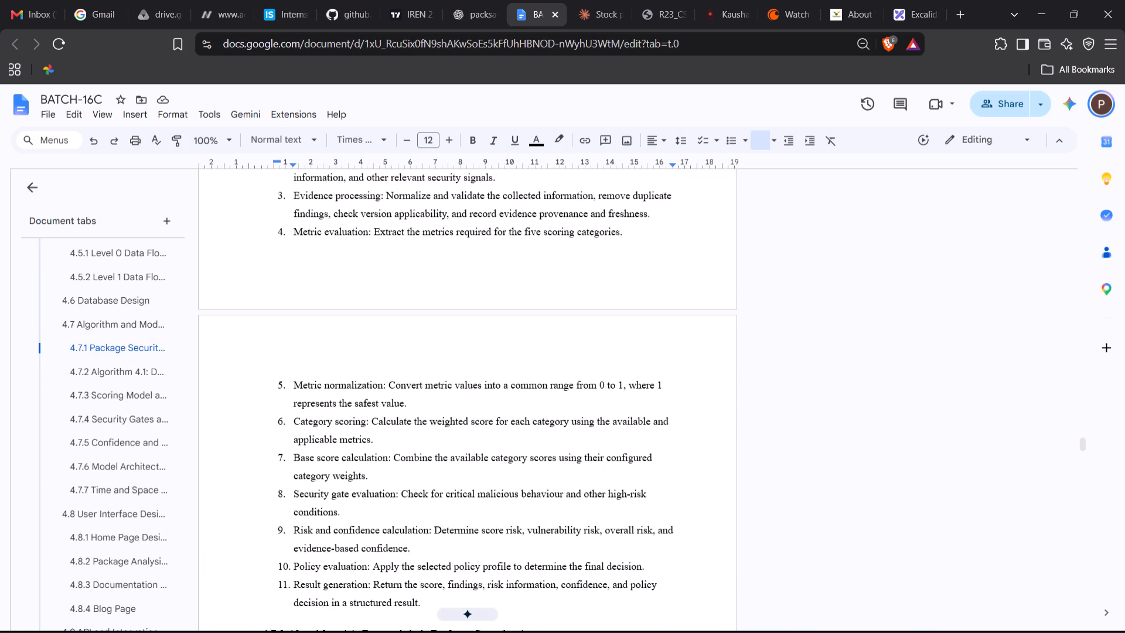
scroll(610, 275, "up", 3)
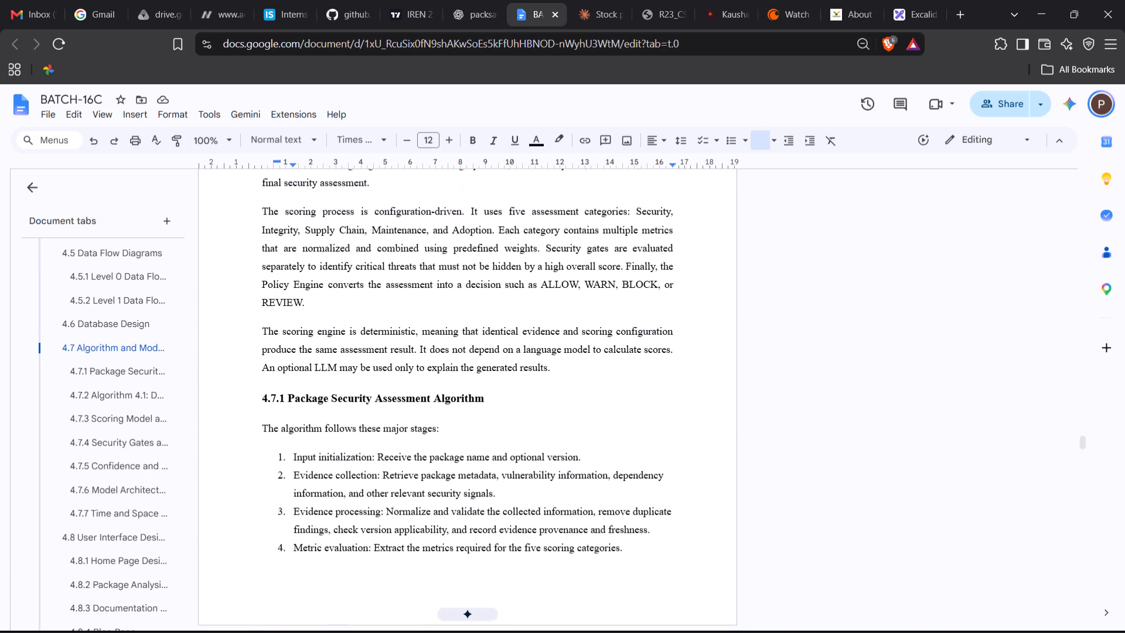
scroll(610, 275, "up", 1)
scroll(610, 275, "down", 2)
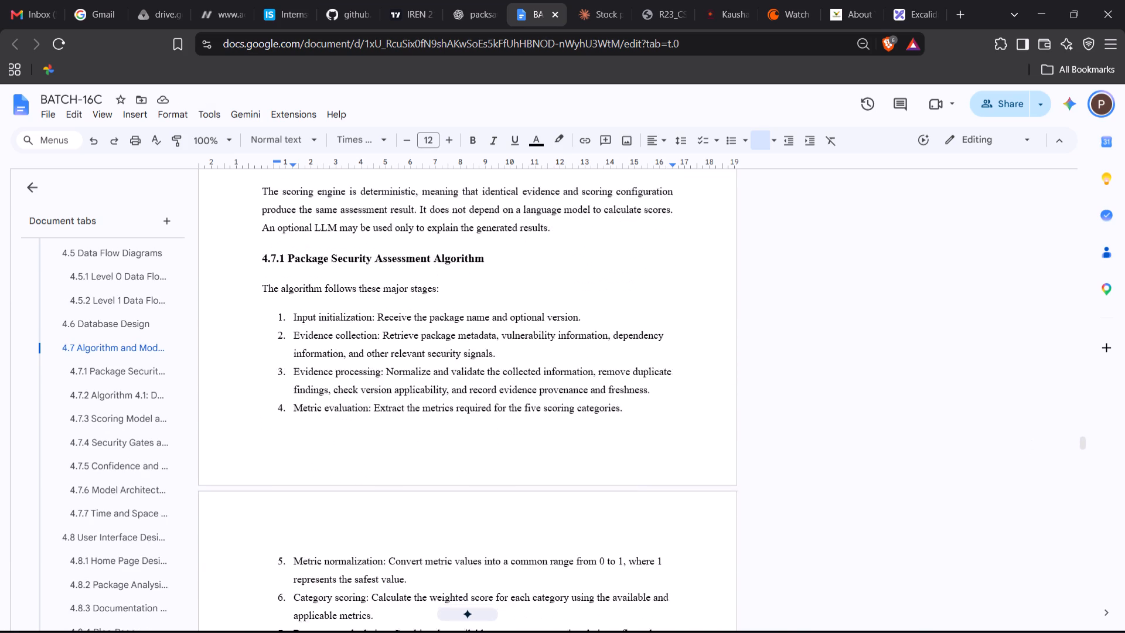
scroll(610, 275, "down", 2)
scroll(610, 275, "up", 1)
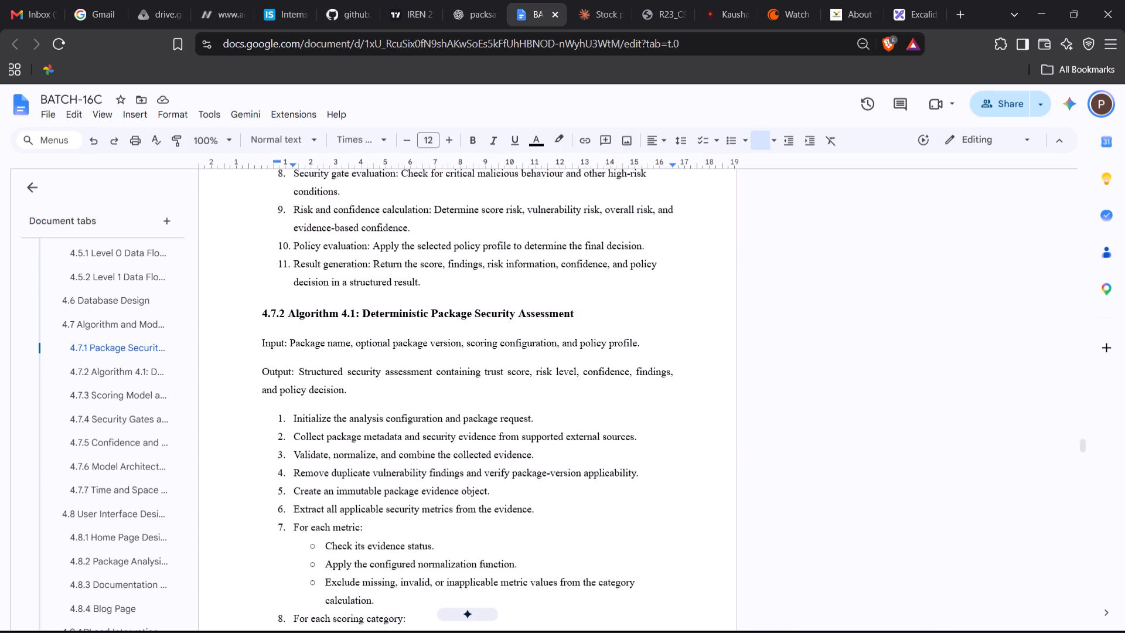
scroll(610, 275, "up", 2)
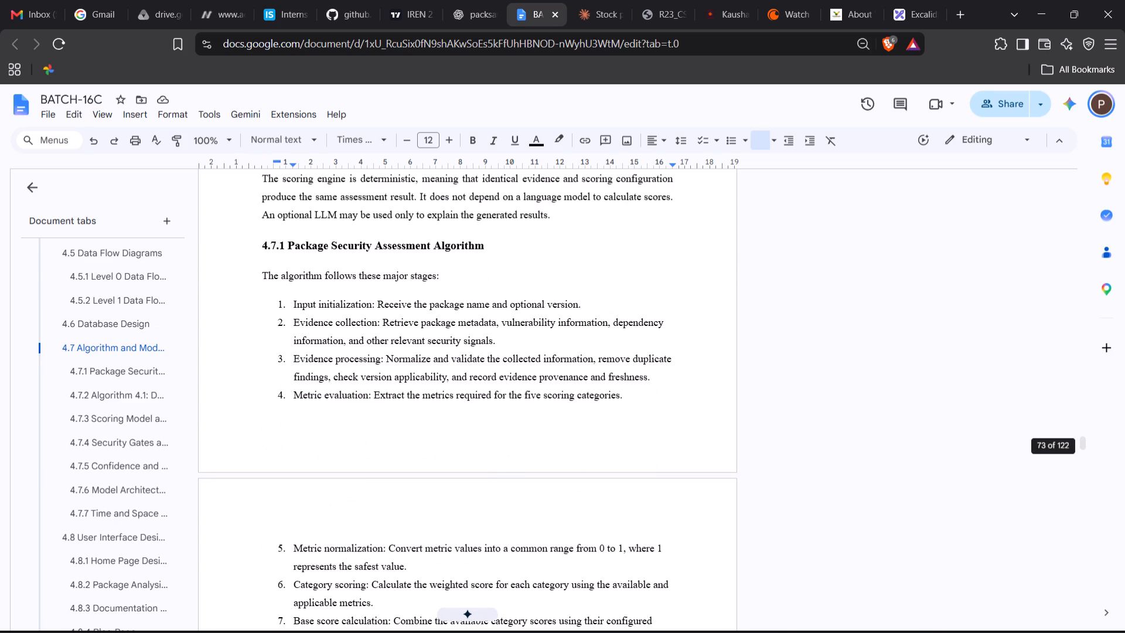
scroll(610, 275, "up", 3)
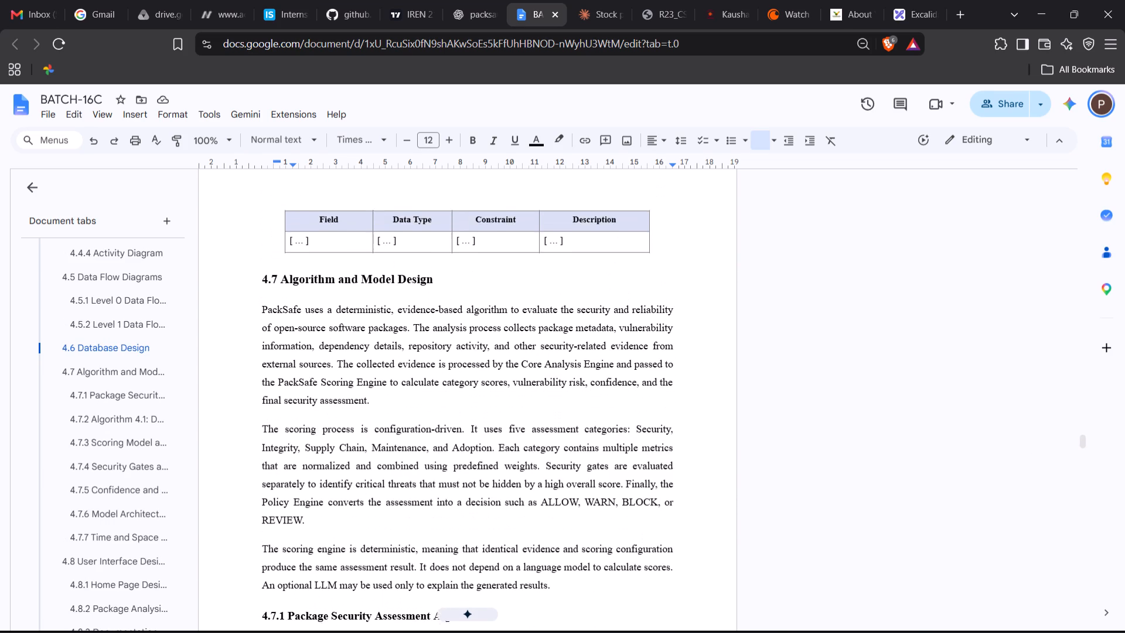
scroll(610, 275, "up", 5)
scroll(610, 275, "down", 1)
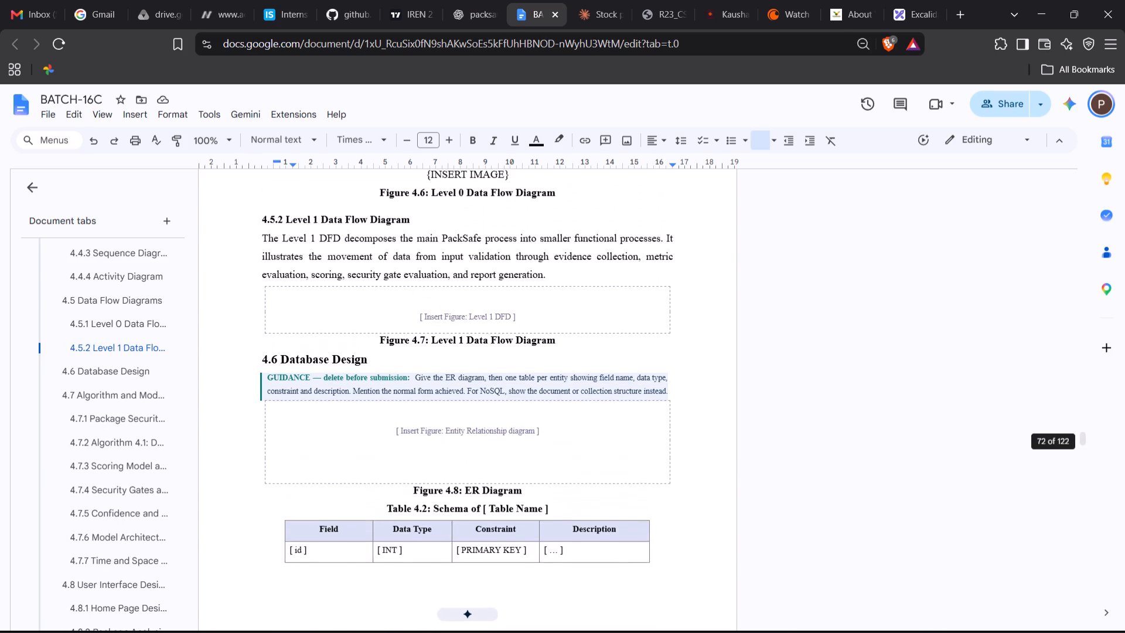
scroll(610, 275, "down", 1)
scroll(610, 275, "up", 1)
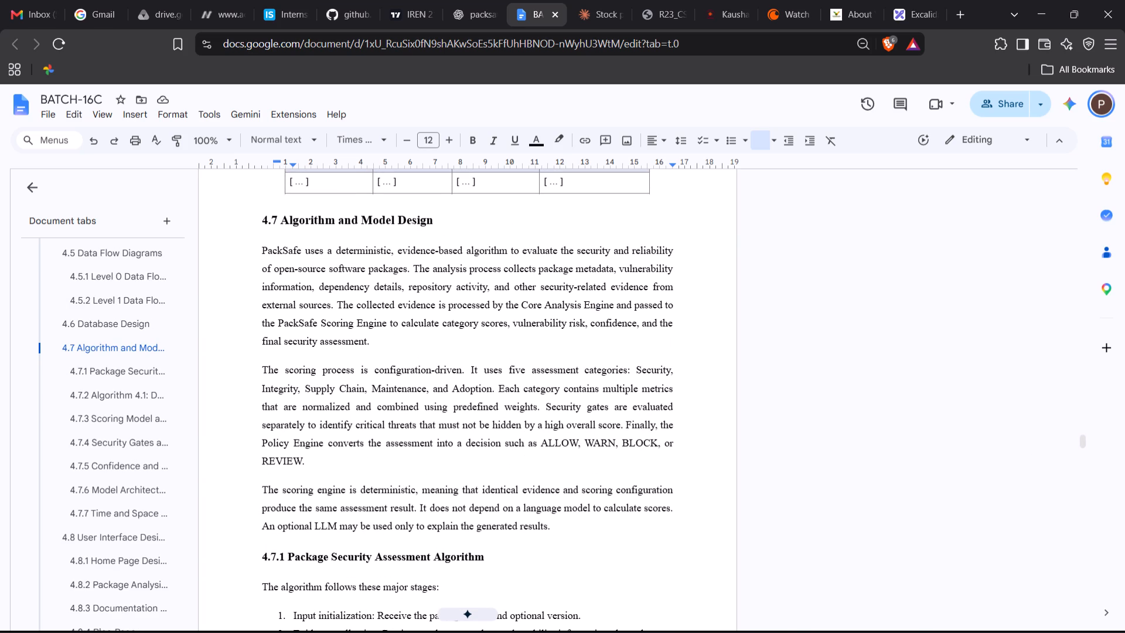
scroll(574, 530, "down", 1)
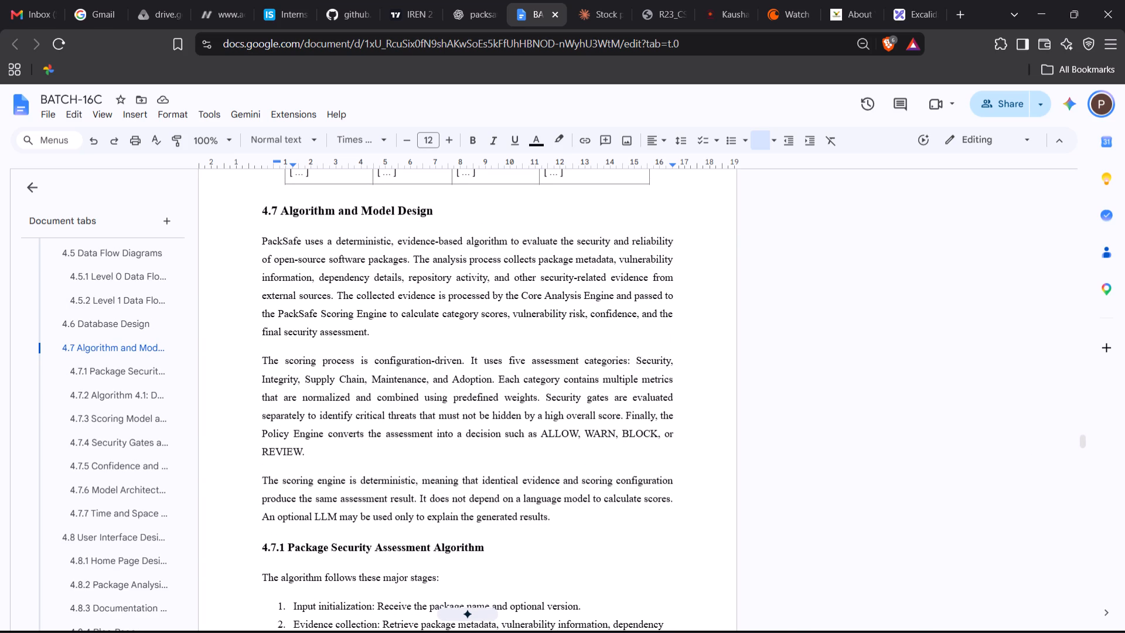
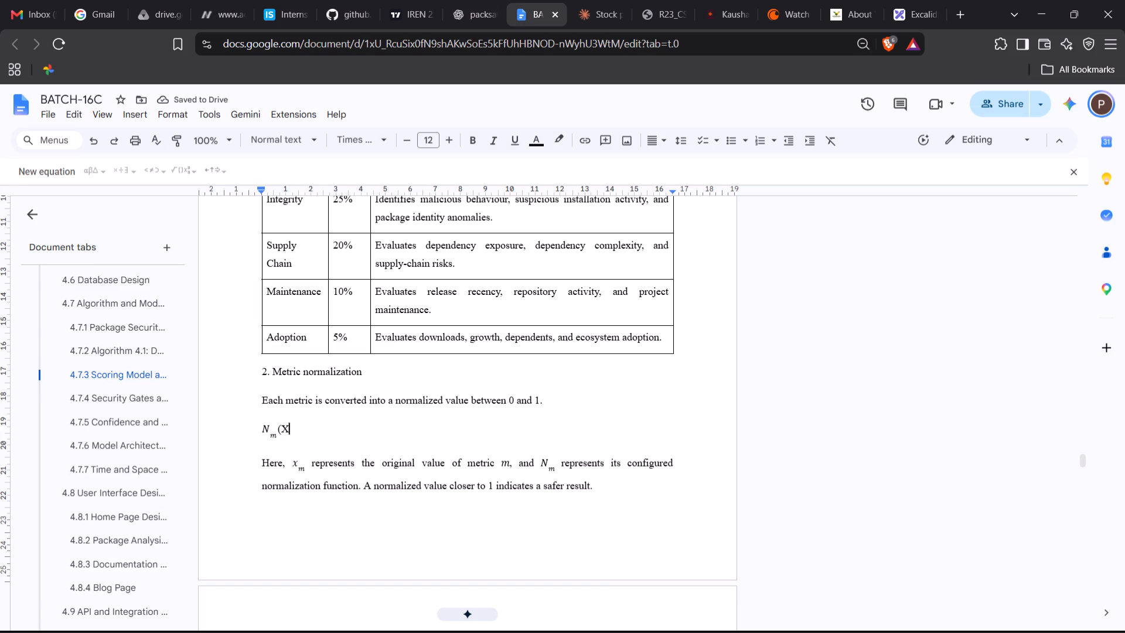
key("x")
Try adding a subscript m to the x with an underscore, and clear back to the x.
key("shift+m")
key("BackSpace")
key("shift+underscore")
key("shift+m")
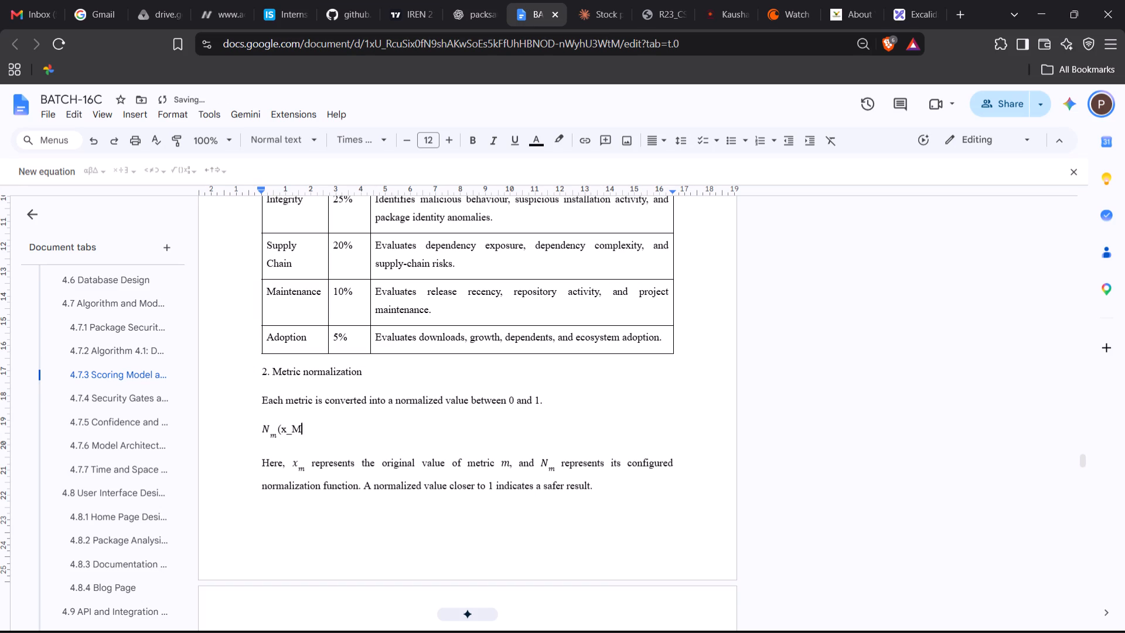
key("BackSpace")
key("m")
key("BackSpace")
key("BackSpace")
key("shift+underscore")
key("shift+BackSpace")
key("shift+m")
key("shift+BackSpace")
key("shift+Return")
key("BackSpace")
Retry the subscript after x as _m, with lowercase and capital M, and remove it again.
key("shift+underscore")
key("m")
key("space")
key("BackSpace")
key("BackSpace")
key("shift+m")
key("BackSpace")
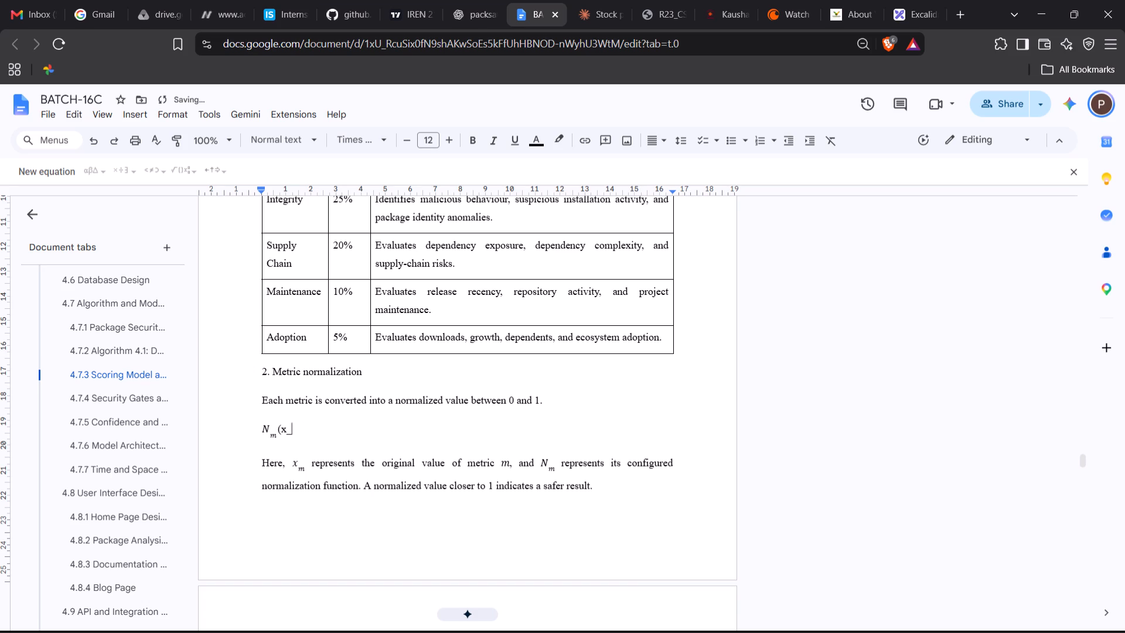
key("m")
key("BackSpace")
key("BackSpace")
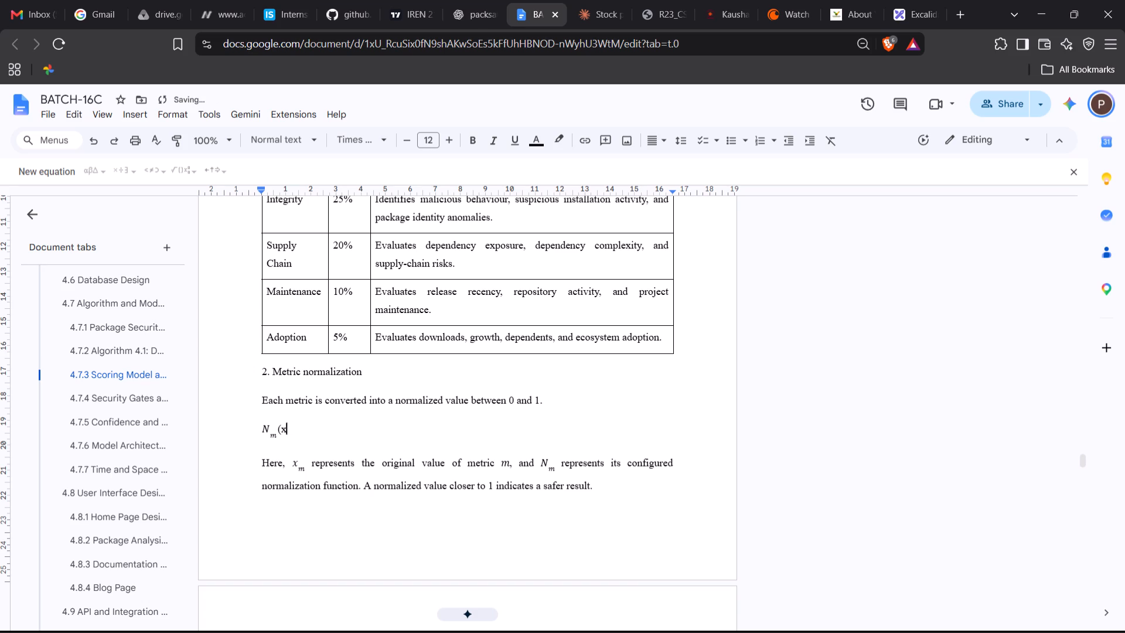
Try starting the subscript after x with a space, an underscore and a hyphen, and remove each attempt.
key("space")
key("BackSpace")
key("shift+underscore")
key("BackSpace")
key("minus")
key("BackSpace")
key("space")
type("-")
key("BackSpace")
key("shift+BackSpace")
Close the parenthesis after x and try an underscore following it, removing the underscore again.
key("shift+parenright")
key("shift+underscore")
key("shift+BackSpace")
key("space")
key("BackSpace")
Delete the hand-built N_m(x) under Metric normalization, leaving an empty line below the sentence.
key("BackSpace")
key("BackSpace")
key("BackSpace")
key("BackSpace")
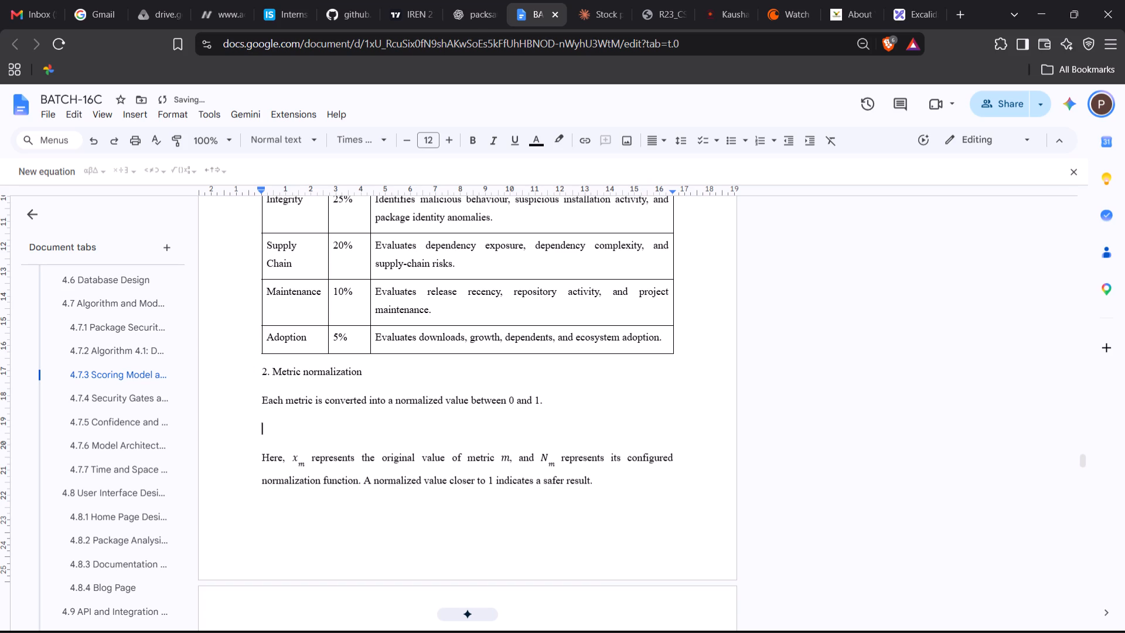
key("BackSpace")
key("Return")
Insert a new equation on the empty line below the Metric normalization sentence.
left_click(145, 118)
left_click(169, 326)
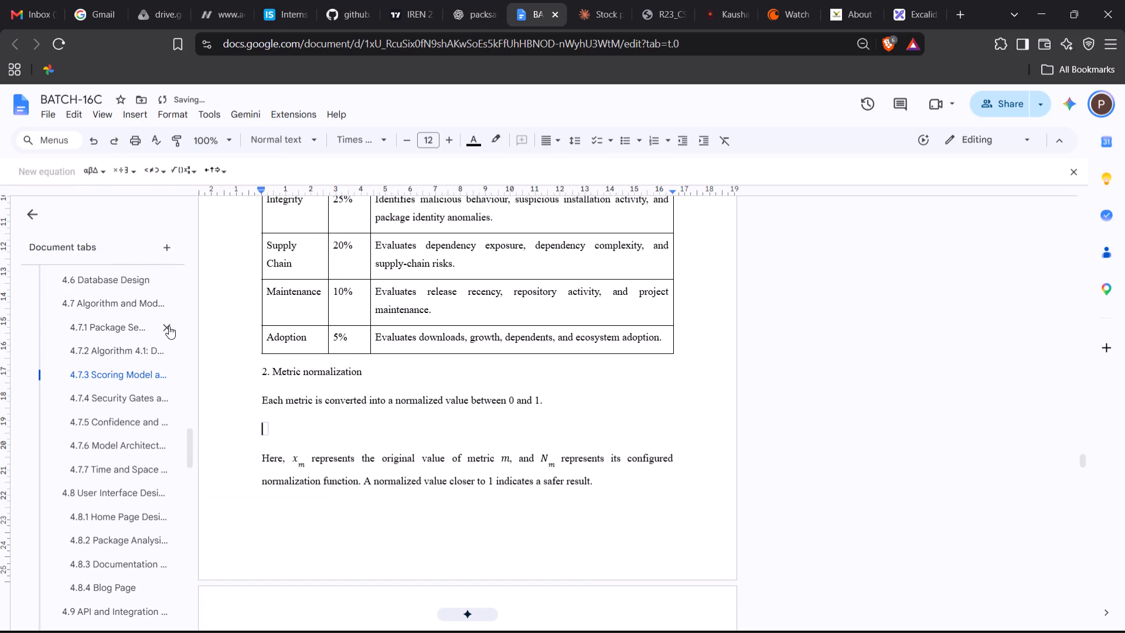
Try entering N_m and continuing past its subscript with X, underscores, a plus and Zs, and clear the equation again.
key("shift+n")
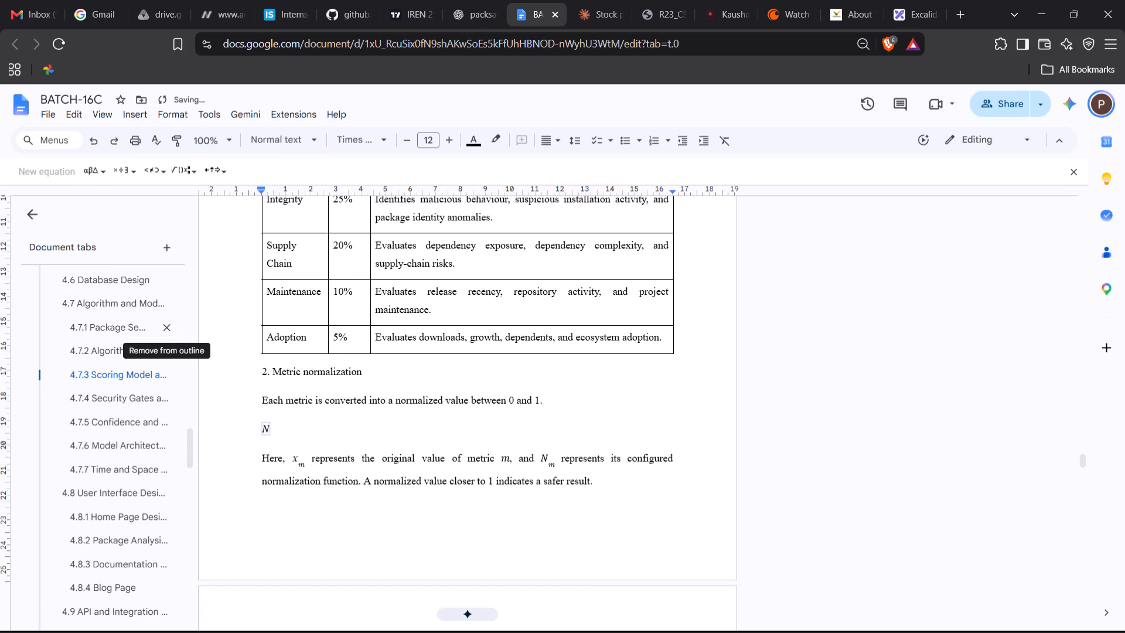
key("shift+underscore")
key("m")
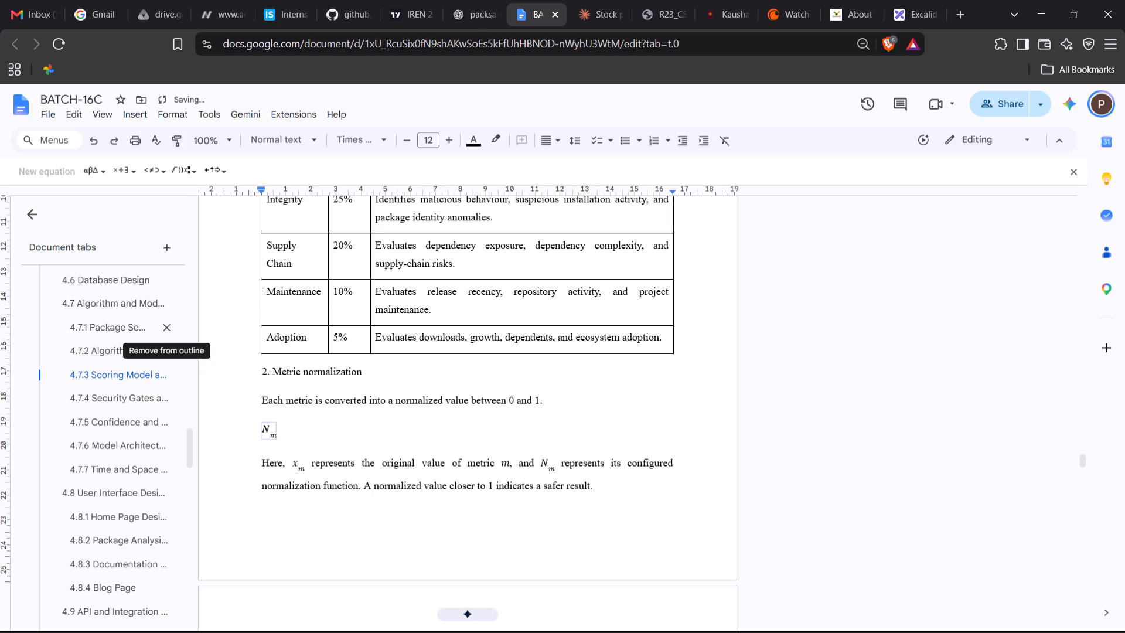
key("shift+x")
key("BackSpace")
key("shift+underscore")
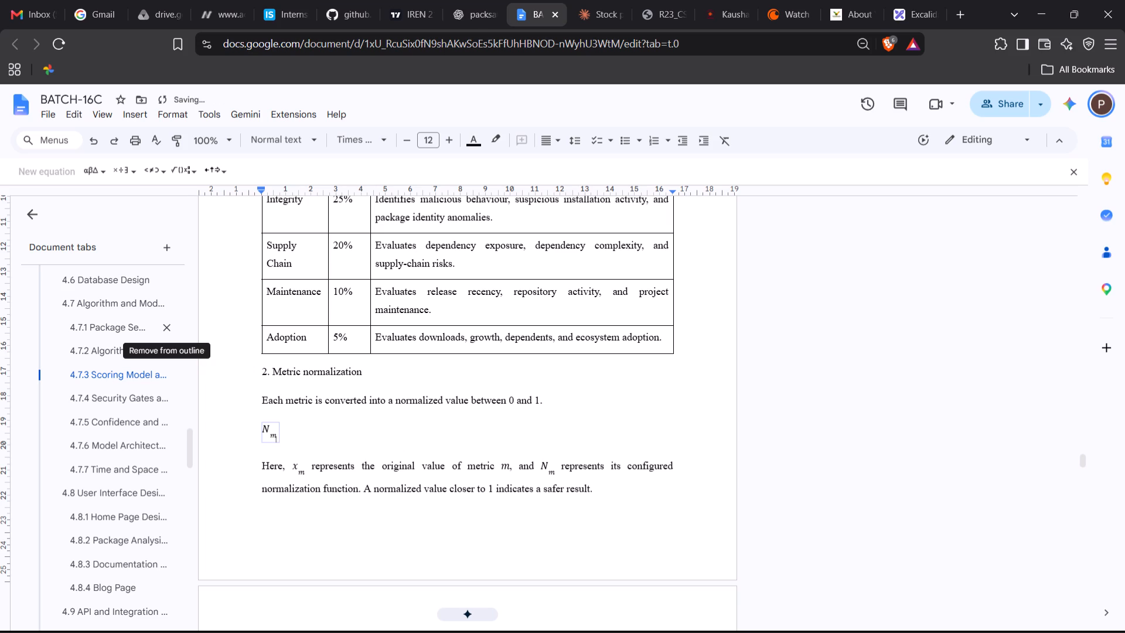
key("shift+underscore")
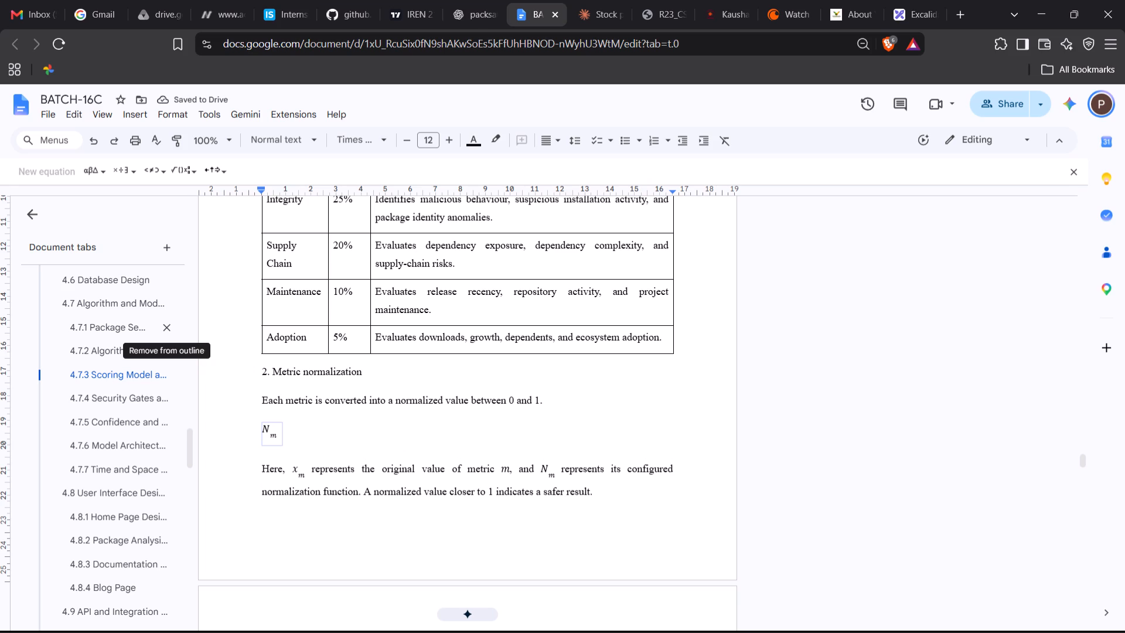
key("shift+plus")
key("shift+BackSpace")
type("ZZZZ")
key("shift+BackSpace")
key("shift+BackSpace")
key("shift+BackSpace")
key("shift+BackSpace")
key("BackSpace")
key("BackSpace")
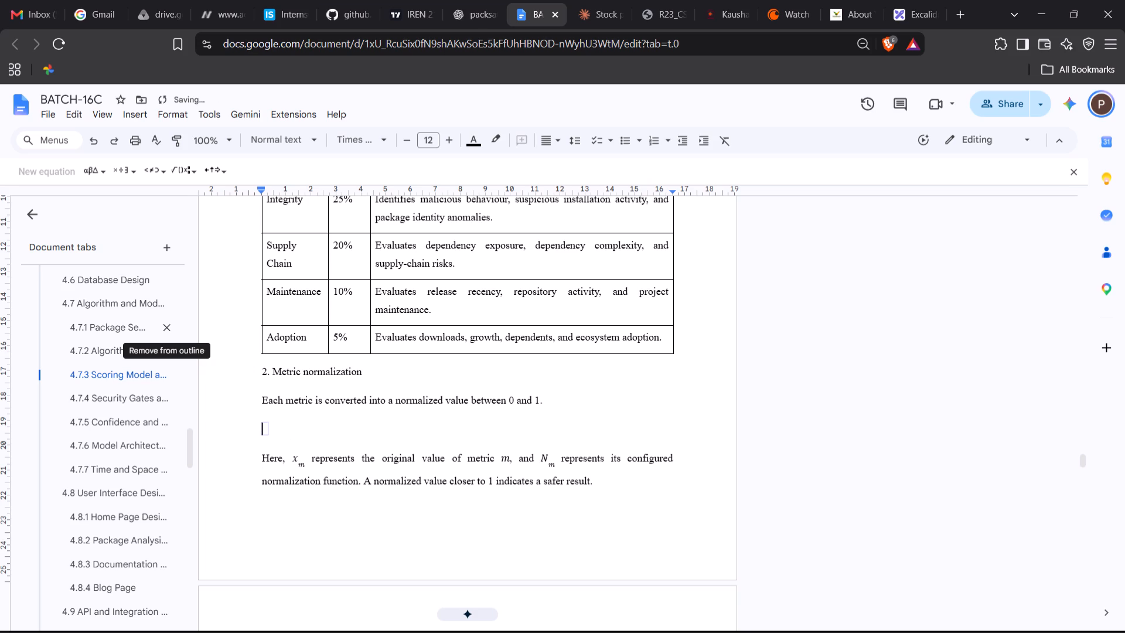
key("shift+n")
key("shift+m")
key("BackSpace")
key("shift+underscore")
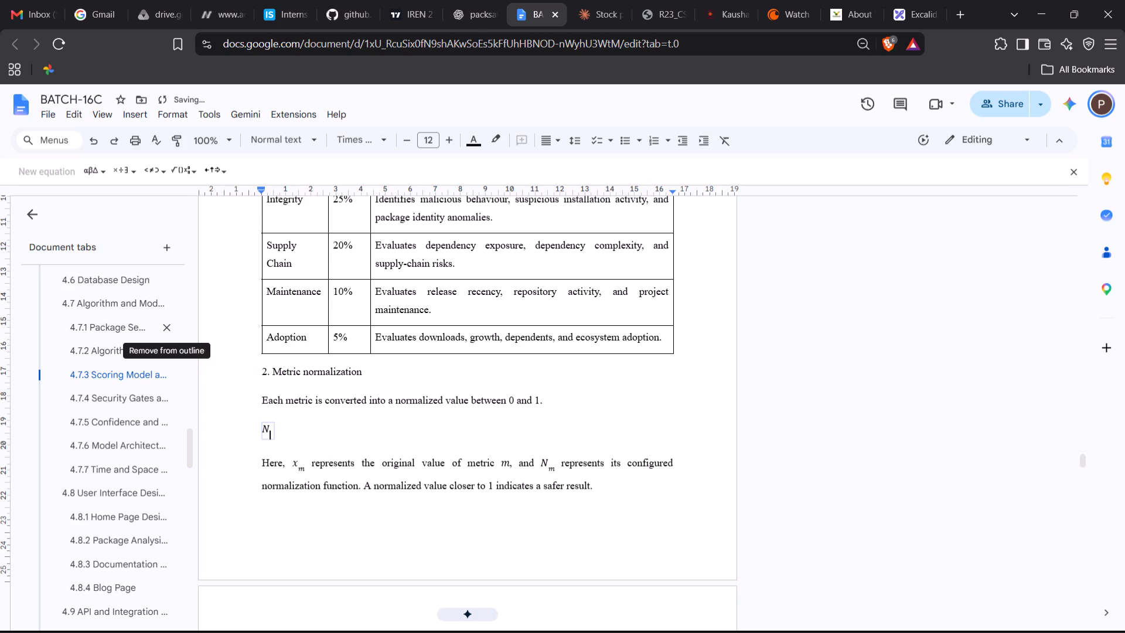
key("shift+m")
key("BackSpace")
key("m")
key("Up")
key("Down")
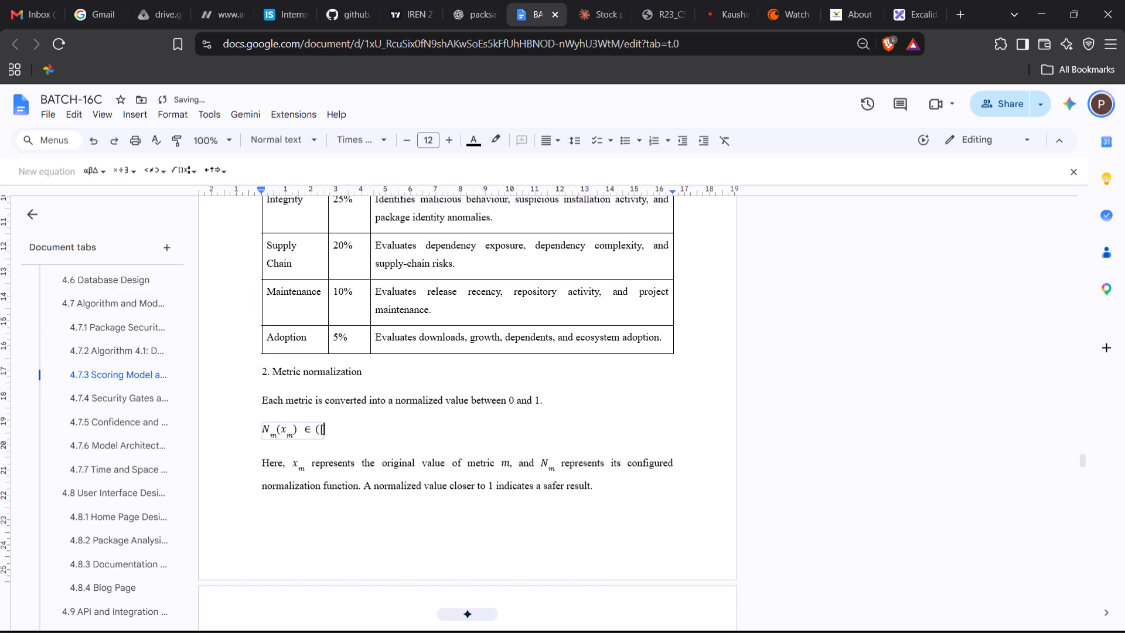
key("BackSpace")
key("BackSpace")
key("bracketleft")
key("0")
type(",1")
key("bracketright")
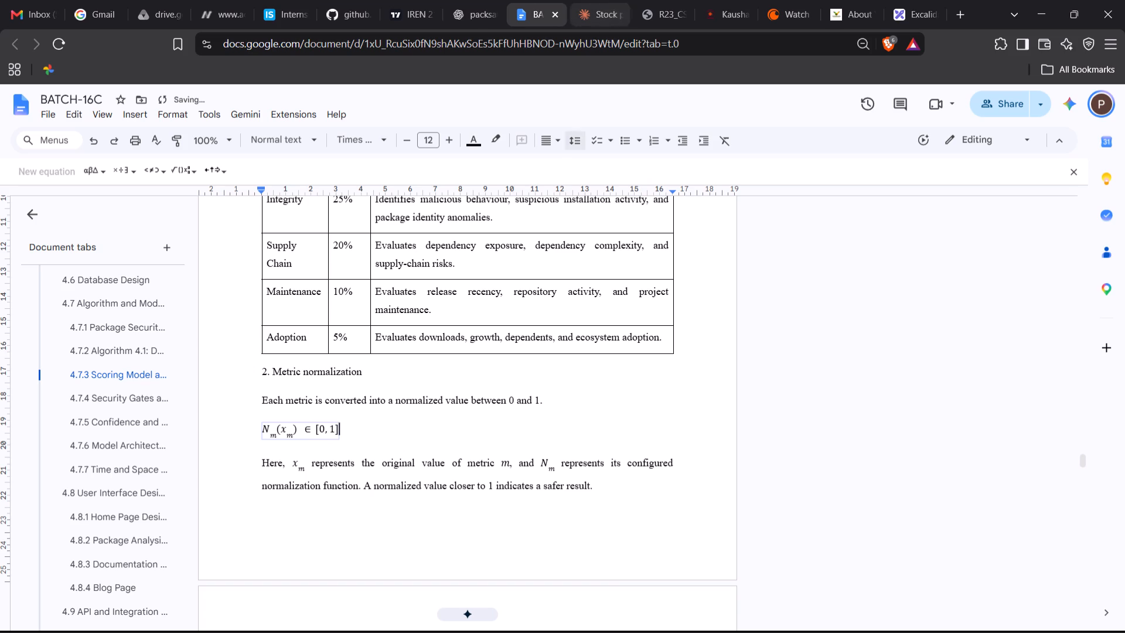
left_click(415, 431)
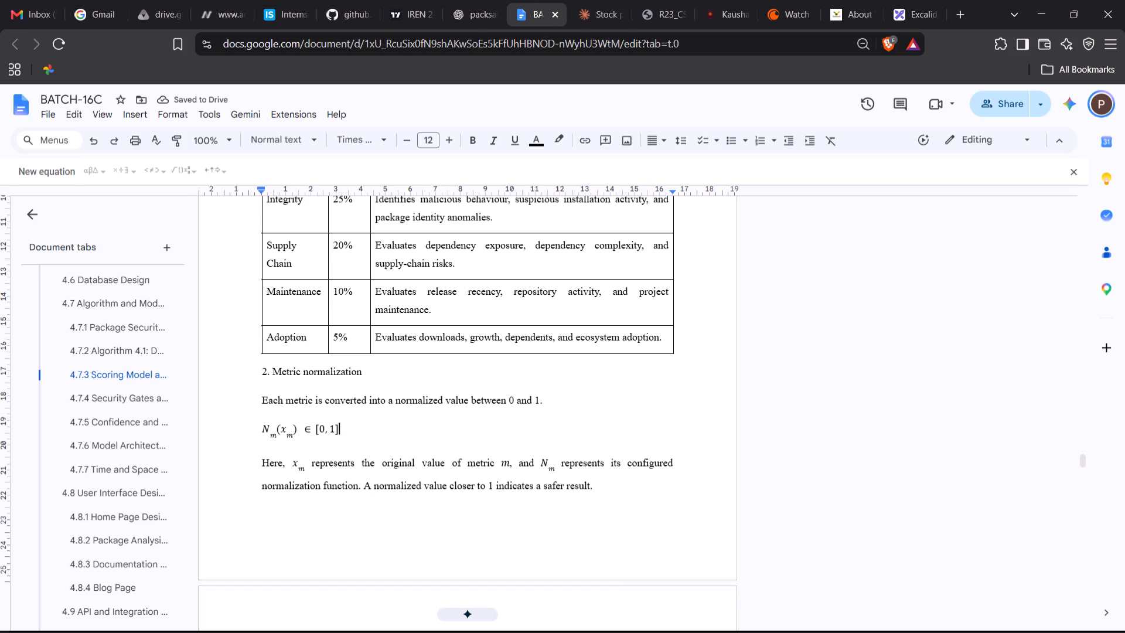
Remove the space after the paragraph holding the N_m(x_m) ∈ [0,1] equation.
left_click_drag(260, 431, 345, 426)
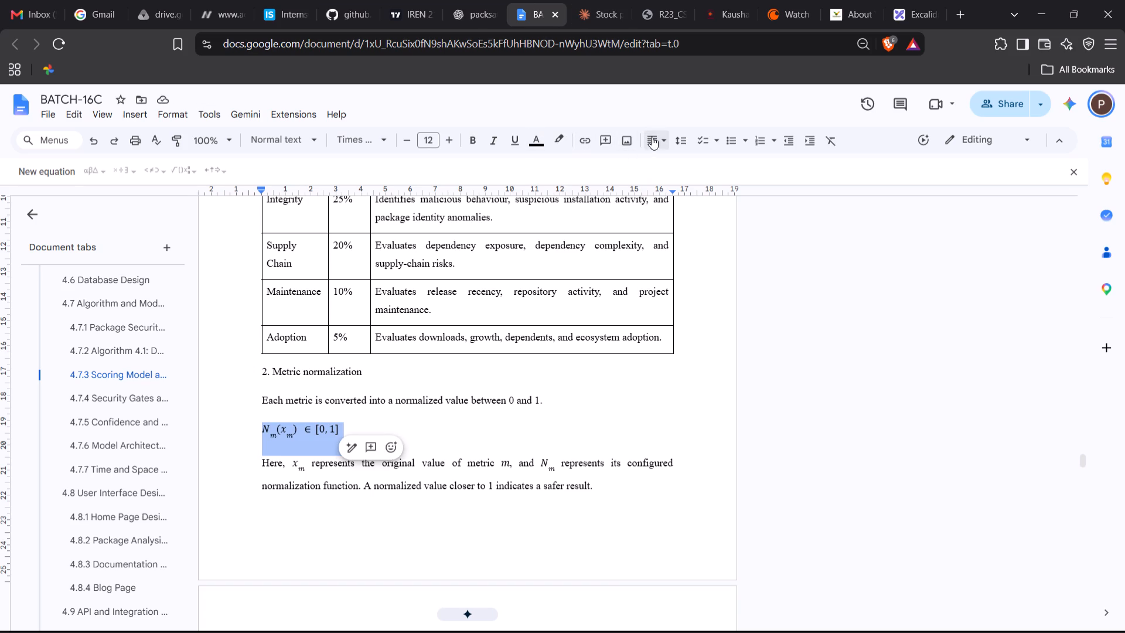
left_click(686, 137)
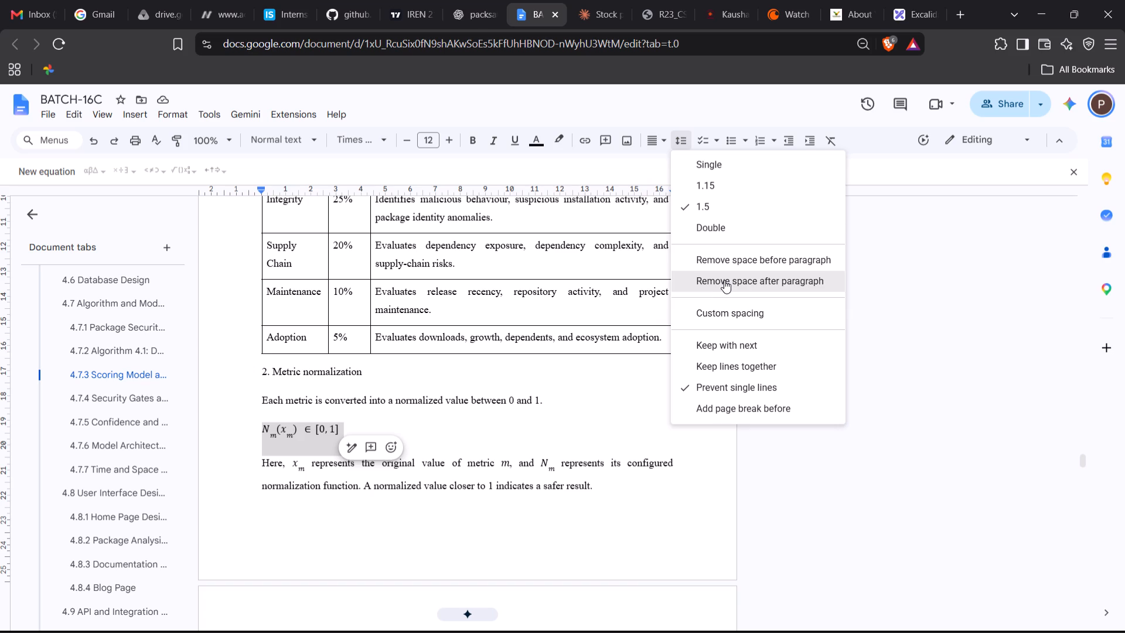
left_click(724, 280)
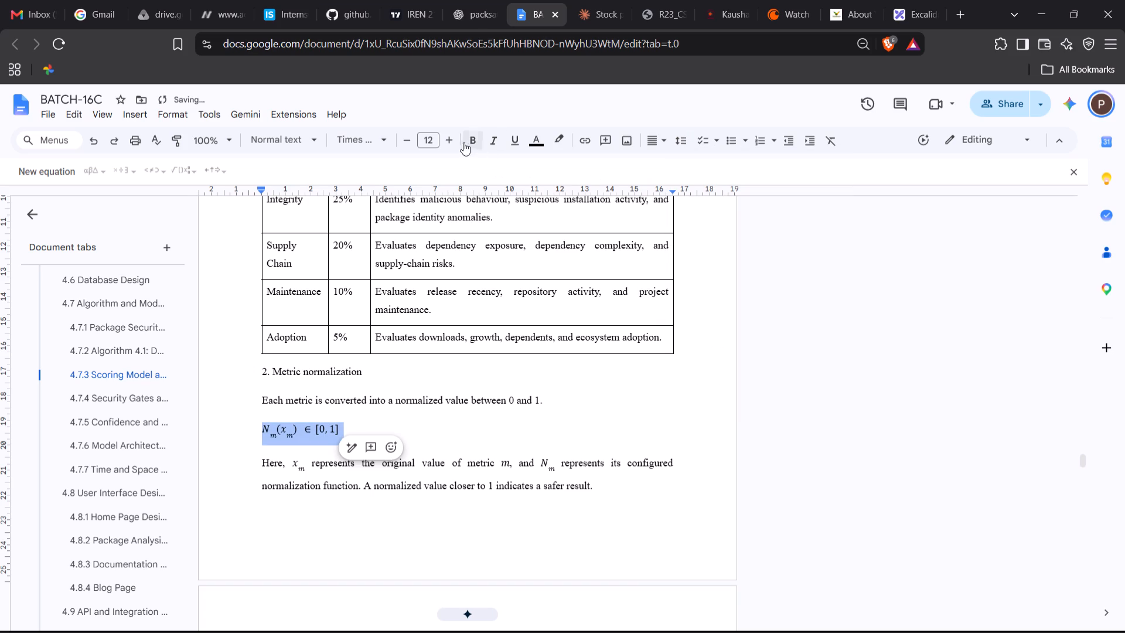
Apply bold to the N_m(x_m) ∈ [0,1] equation line and centre it on the page.
left_click(469, 144)
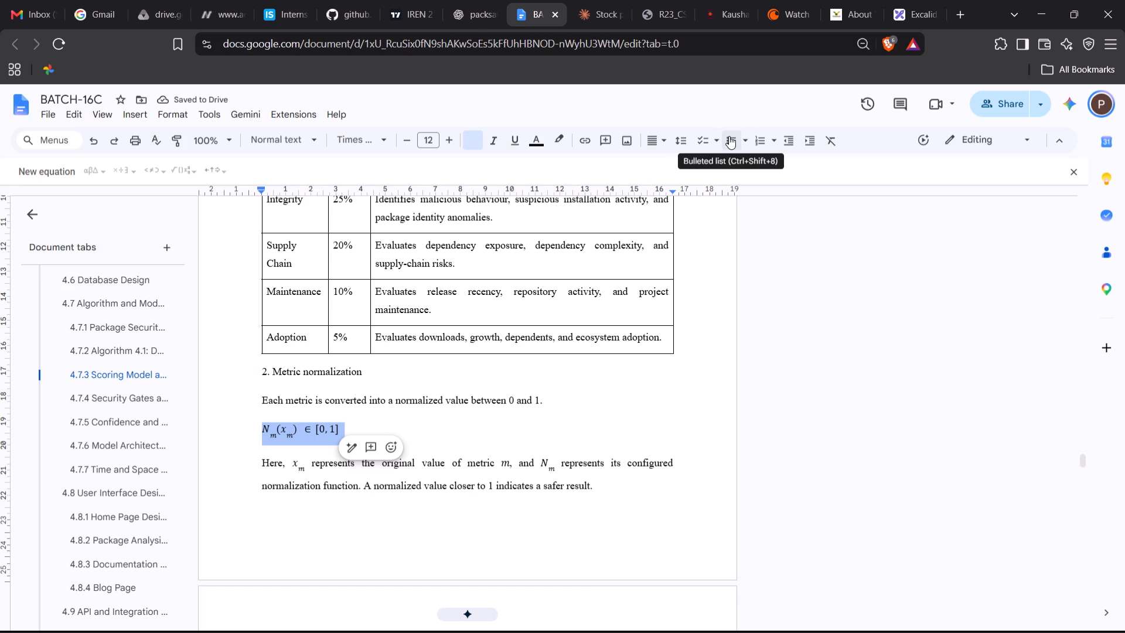
left_click(662, 142)
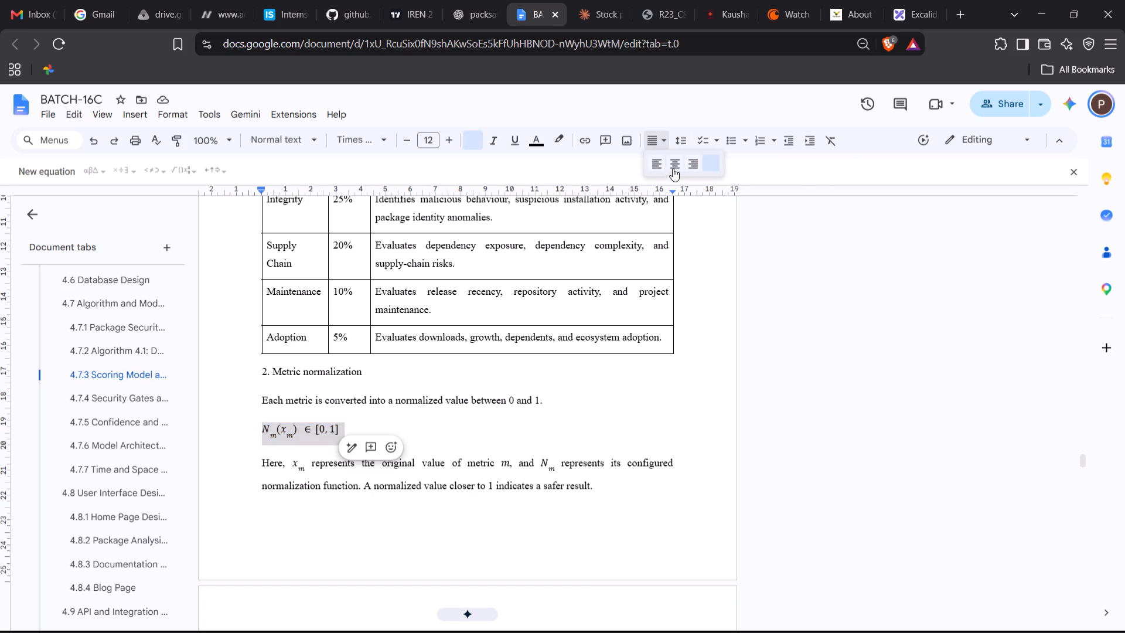
left_click(676, 167)
left_click(780, 336)
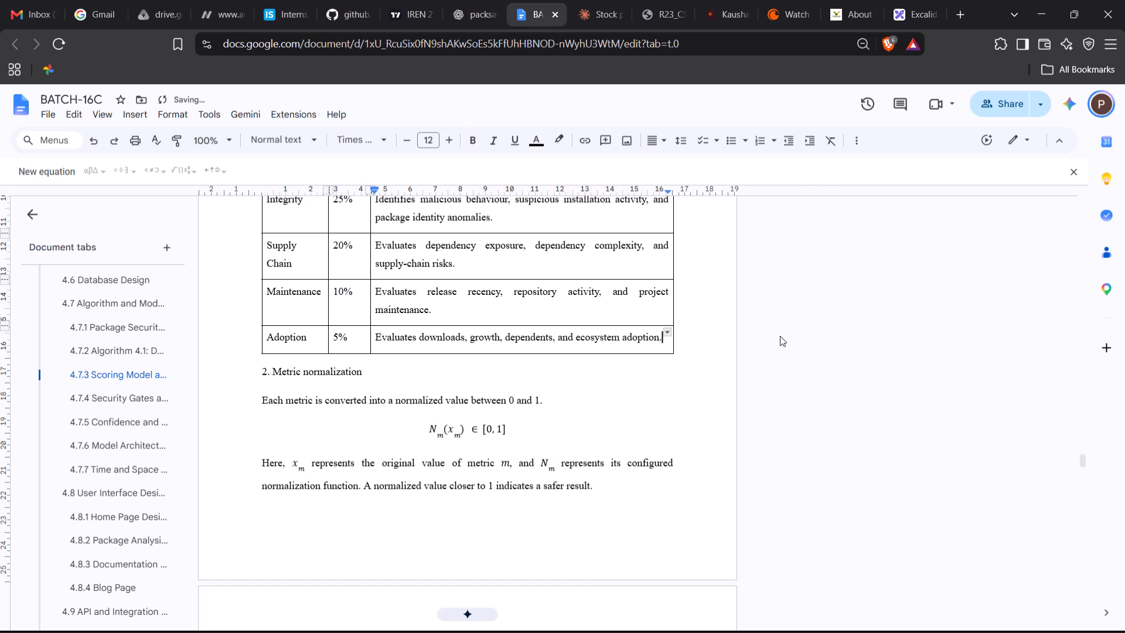
Delete the trailing \tag{4.2} \] from the raw LaTeX formula under Category score calculation.
scroll(570, 477, "down", 1)
scroll(536, 442, "down", 2)
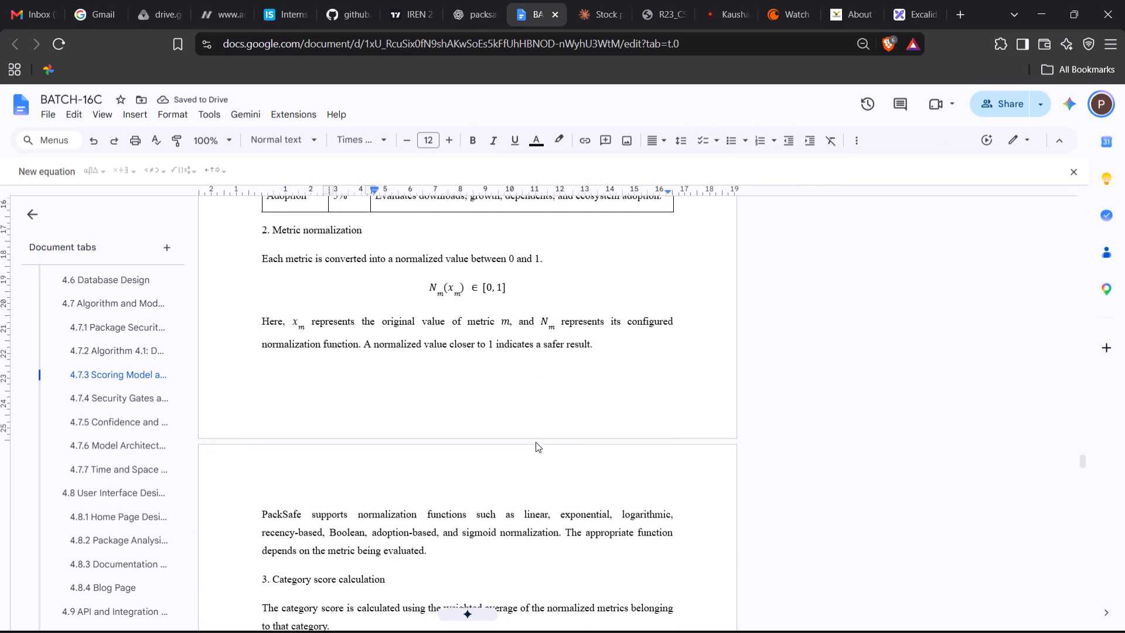
scroll(536, 442, "down", 2)
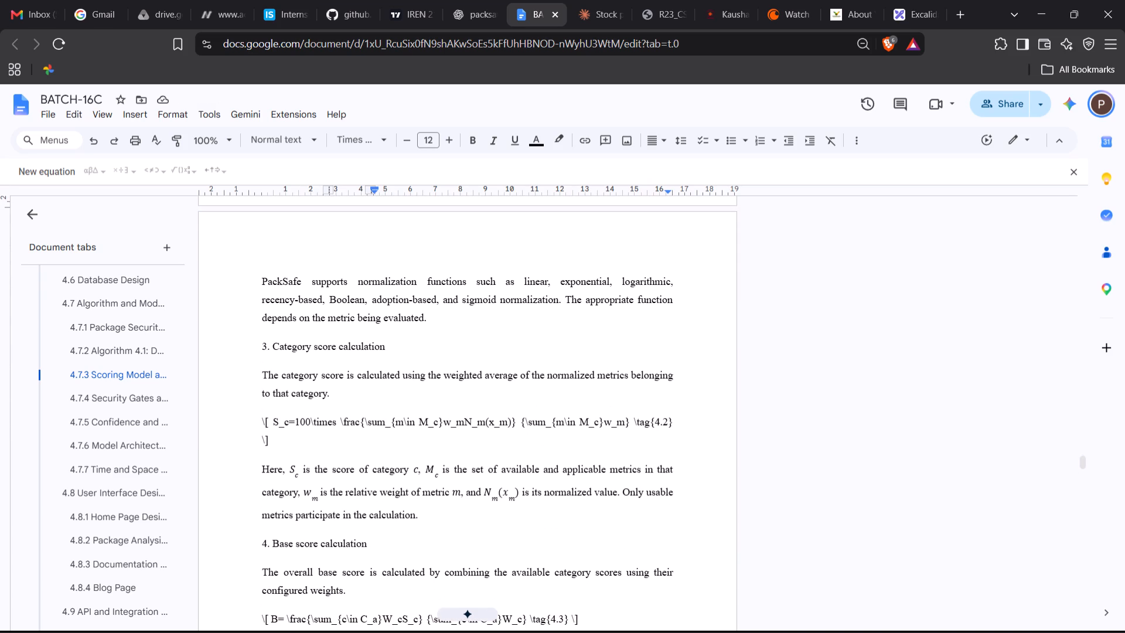
left_click(284, 444)
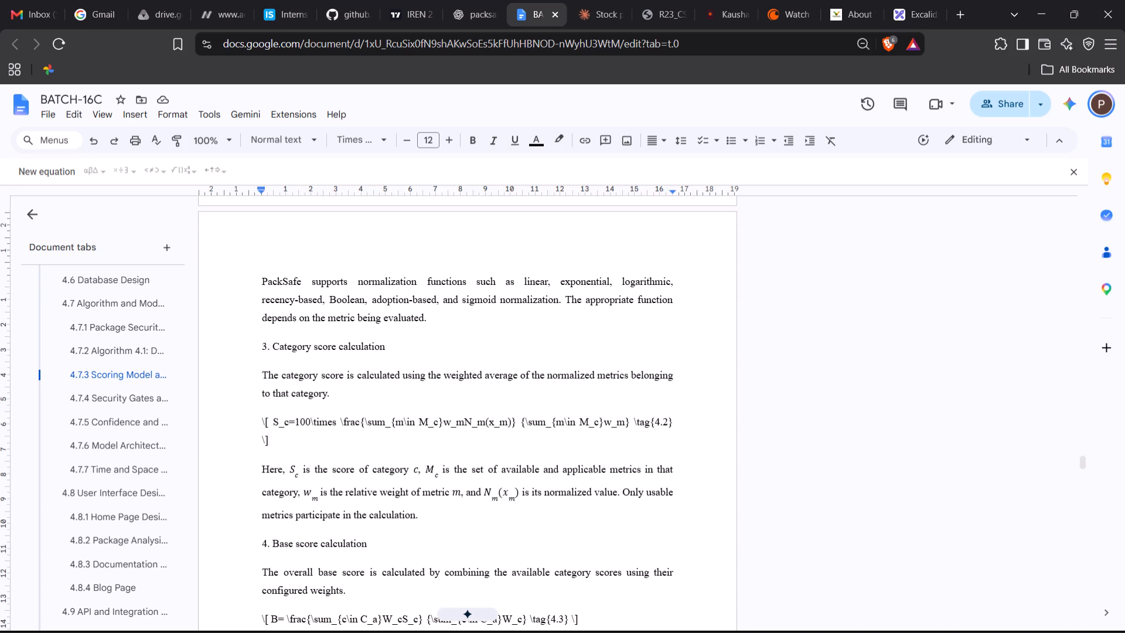
key("BackSpace")
key("BackSpace")
key("BackSpace")
key("BackSpace")
key("BackSpace")
key("BackSpace")
key("BackSpace")
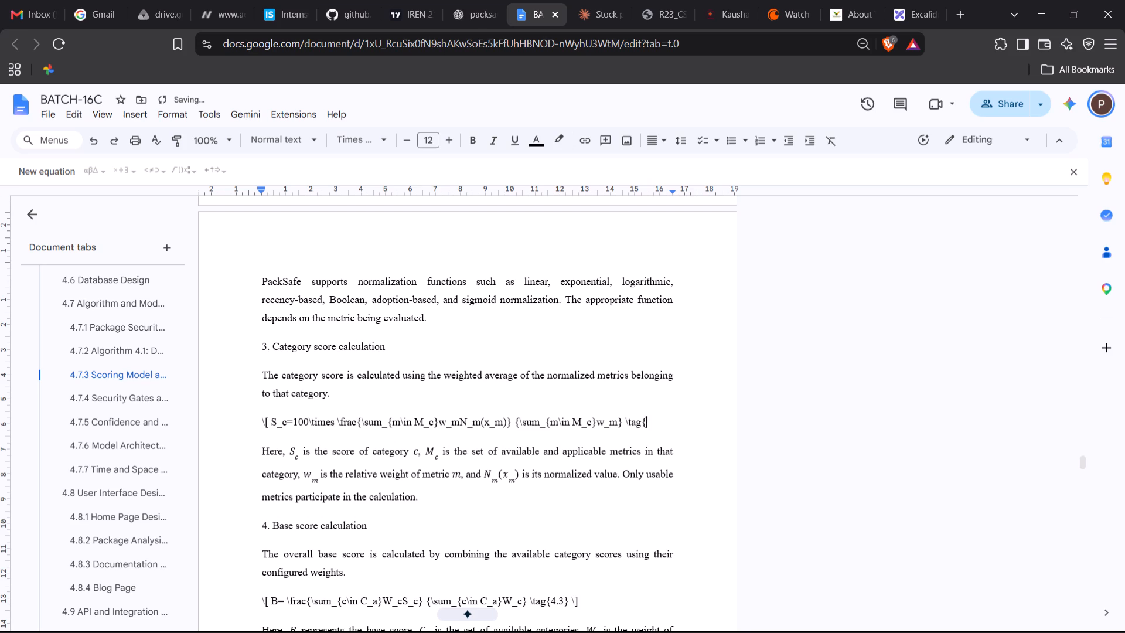
key("BackSpace")
key("BackSpace")
key("BackSpace")
key("BackSpace")
key("BackSpace")
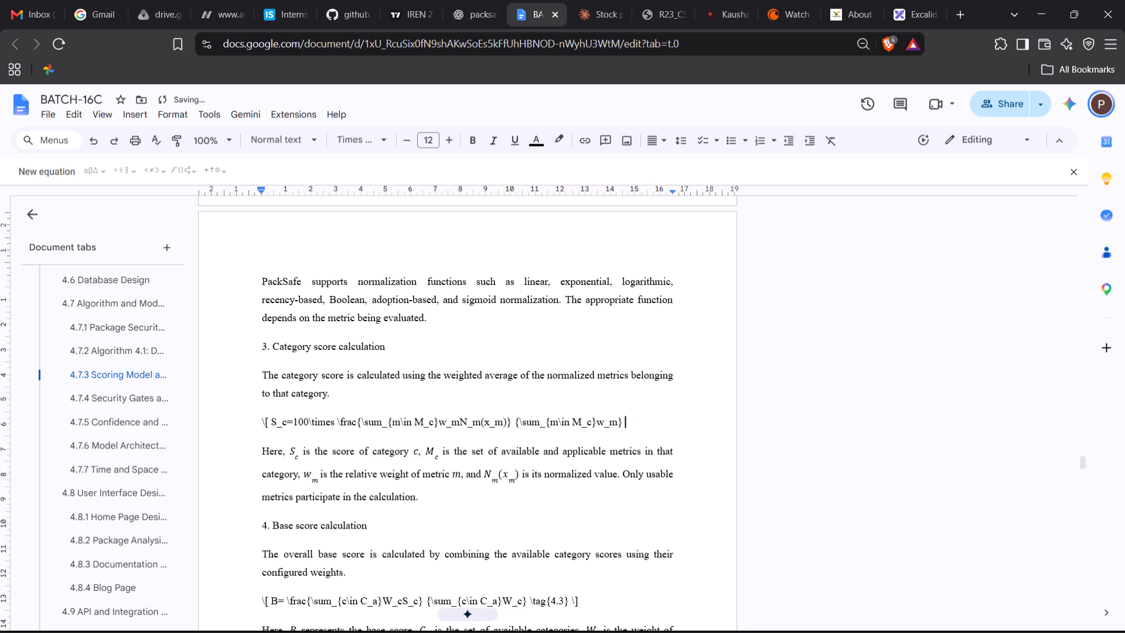
Delete the opening \[ and its following space from the raw S_c formula.
left_click(271, 421)
key("BackSpace")
key("BackSpace")
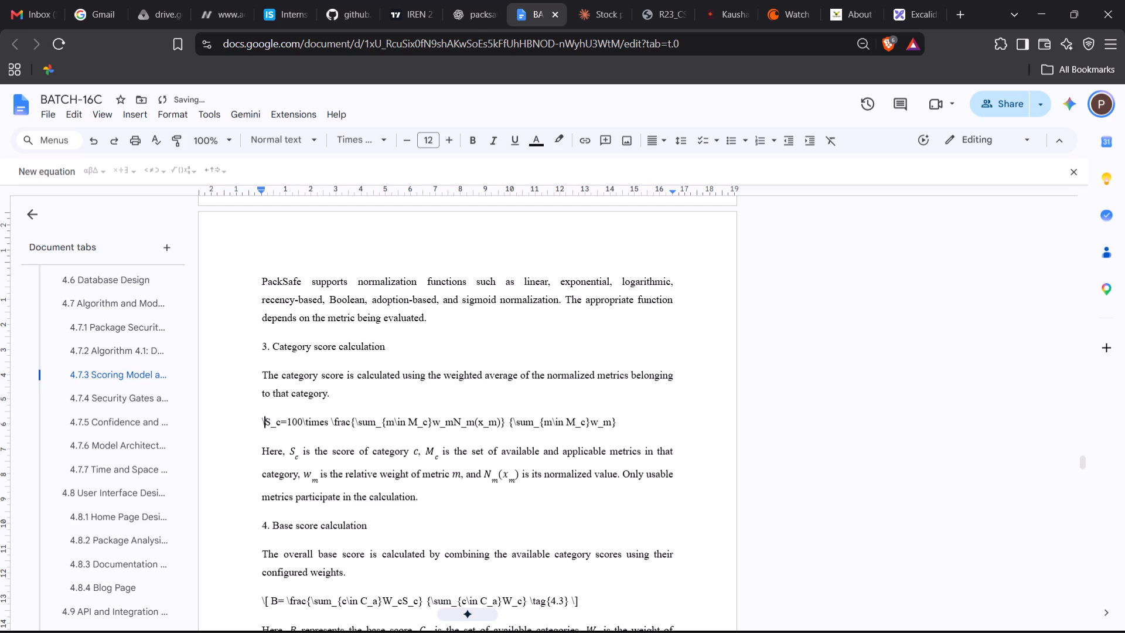
key("BackSpace")
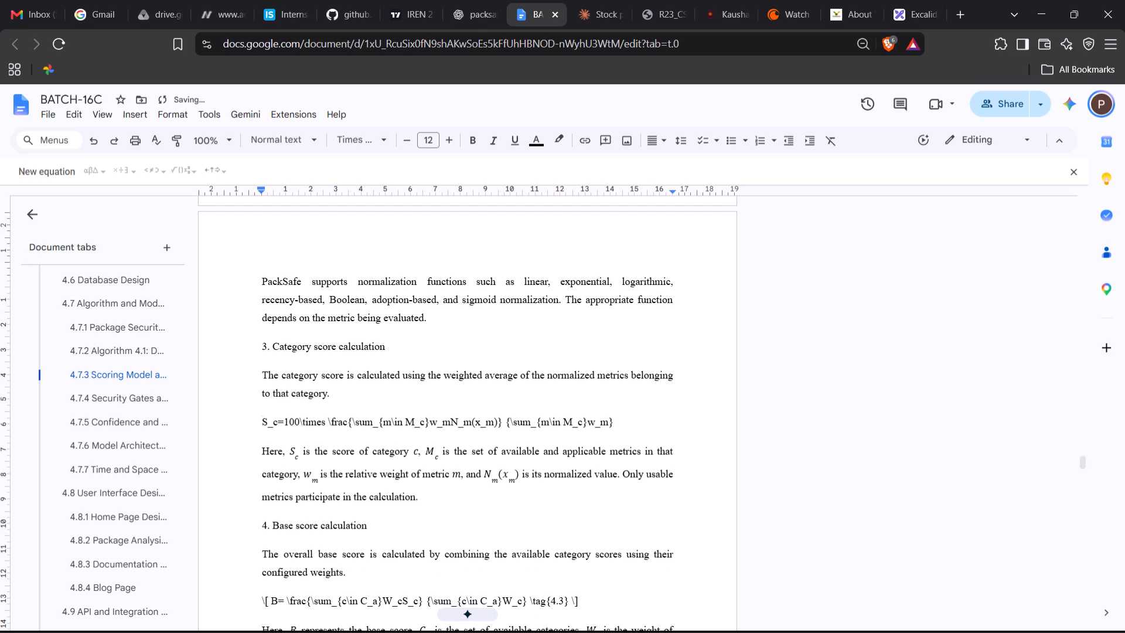
Insert an empty equation before the raw S_c formula and cut the whole LaTeX text from that line.
left_click(139, 114)
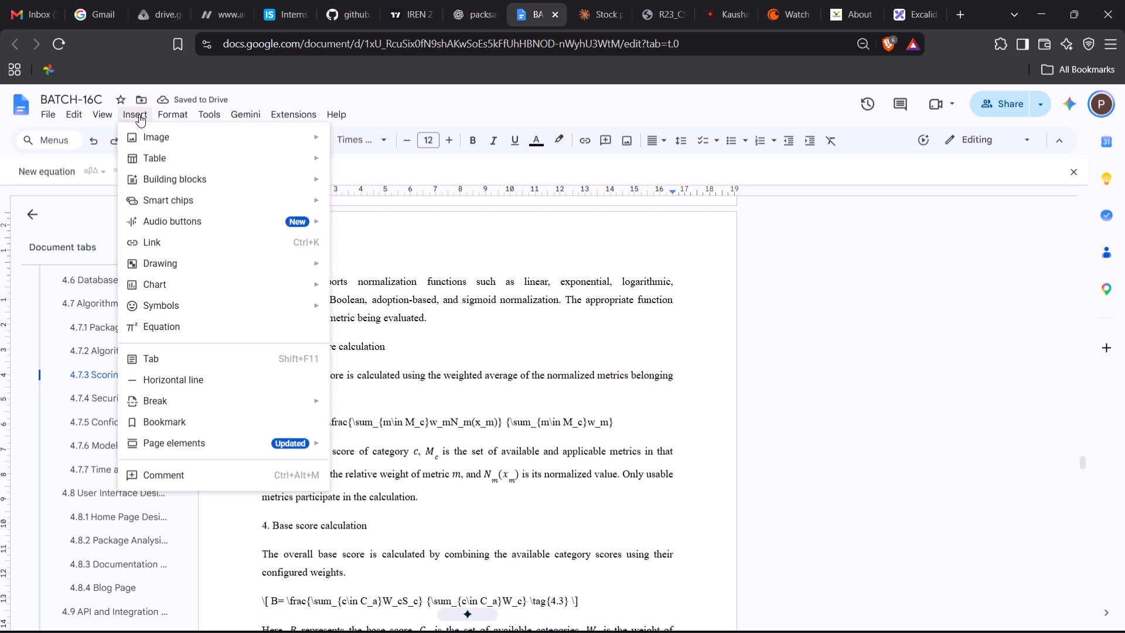
left_click(189, 326)
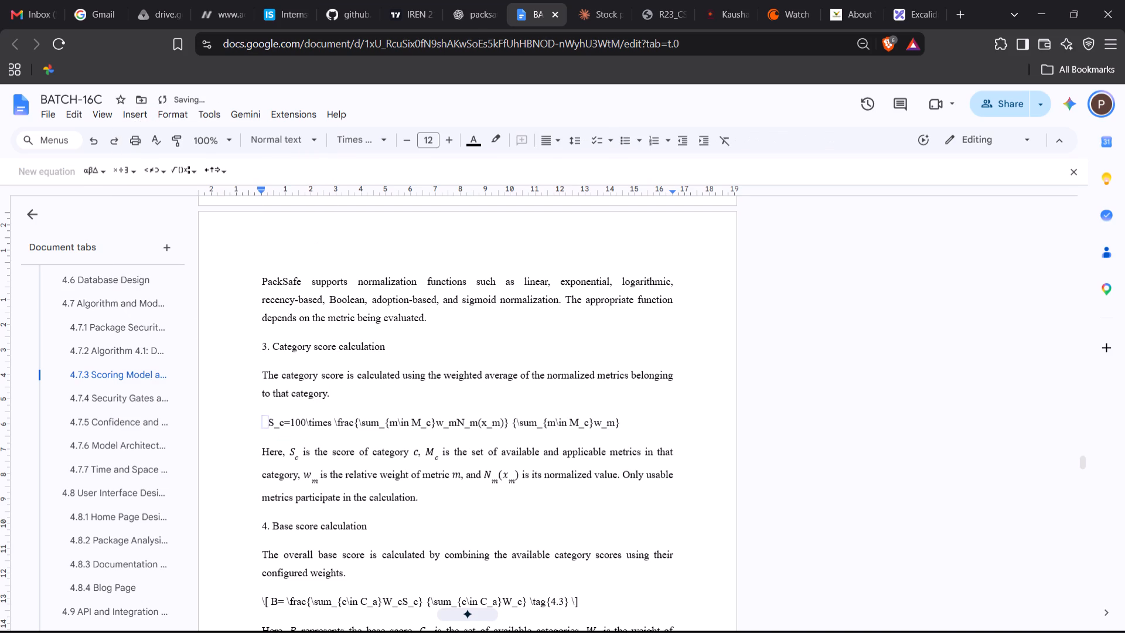
left_click_drag(622, 422, 267, 426)
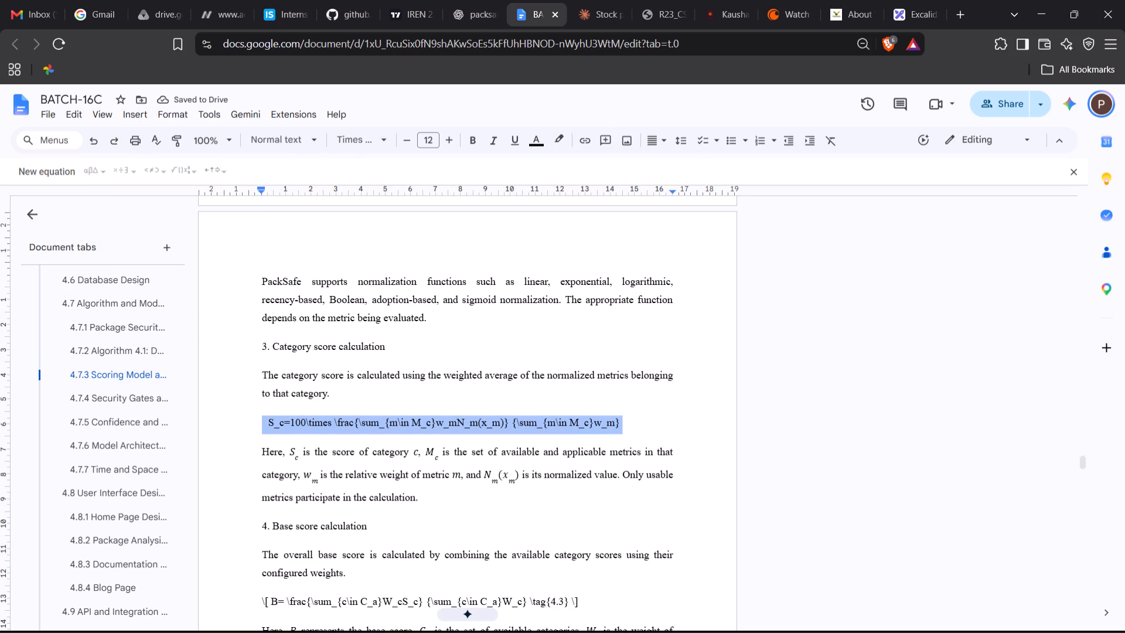
left_click_drag(267, 426, 271, 425)
key("ctrl+x")
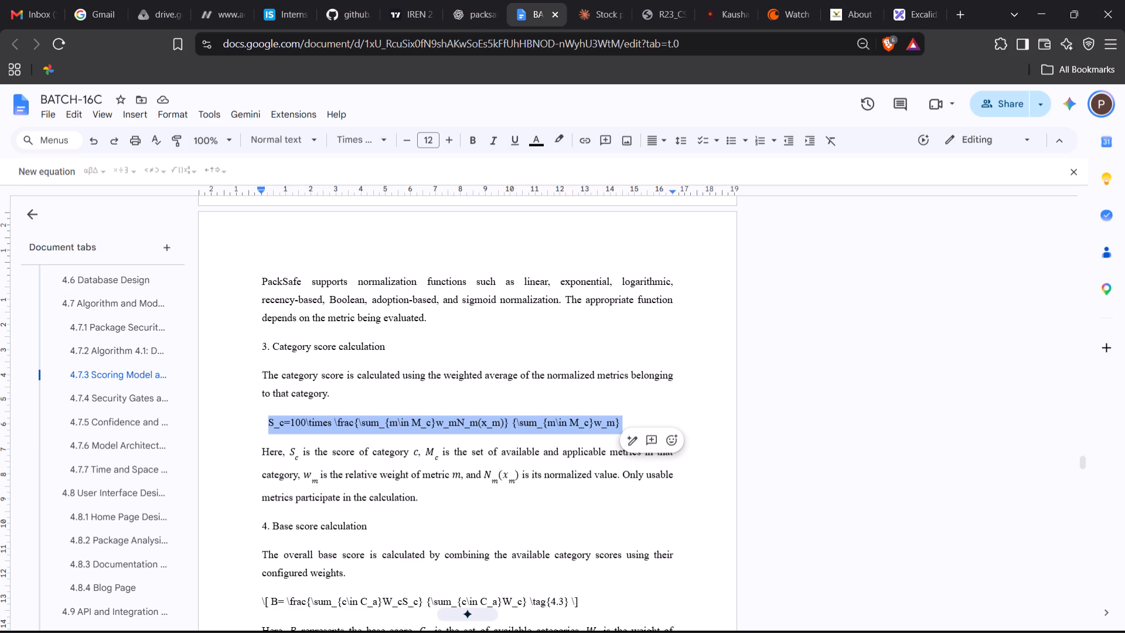
Clear the empty equation, keep a blank line in its place, and paste the cut LaTeX text into a new equation there.
left_click(258, 420)
left_click(270, 422)
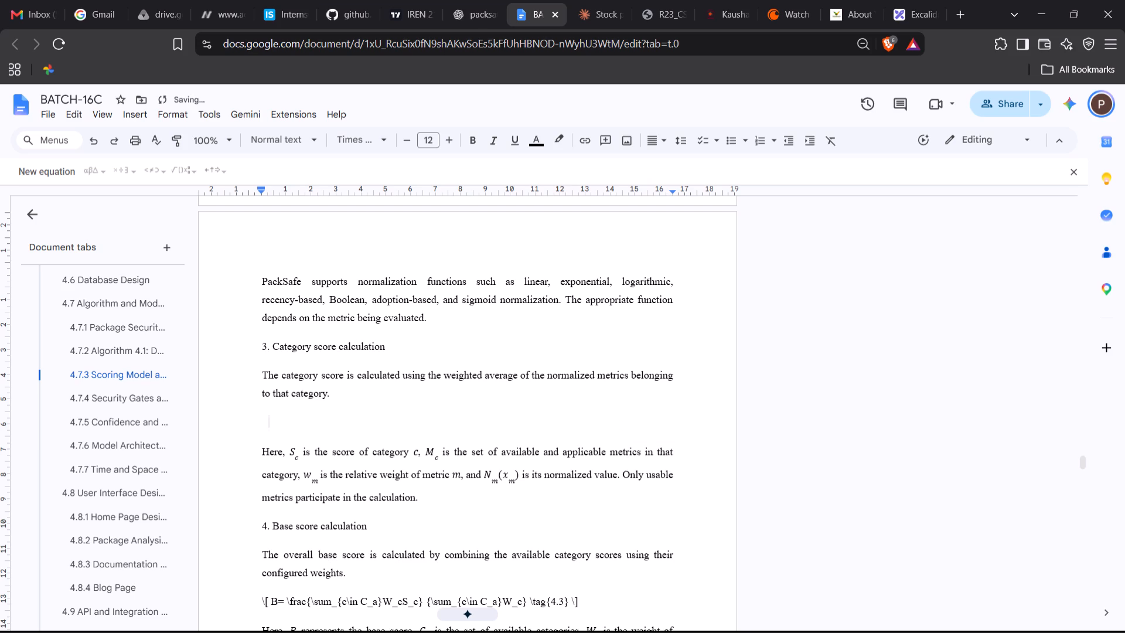
key("BackSpace")
key("BackSpace")
key("Return")
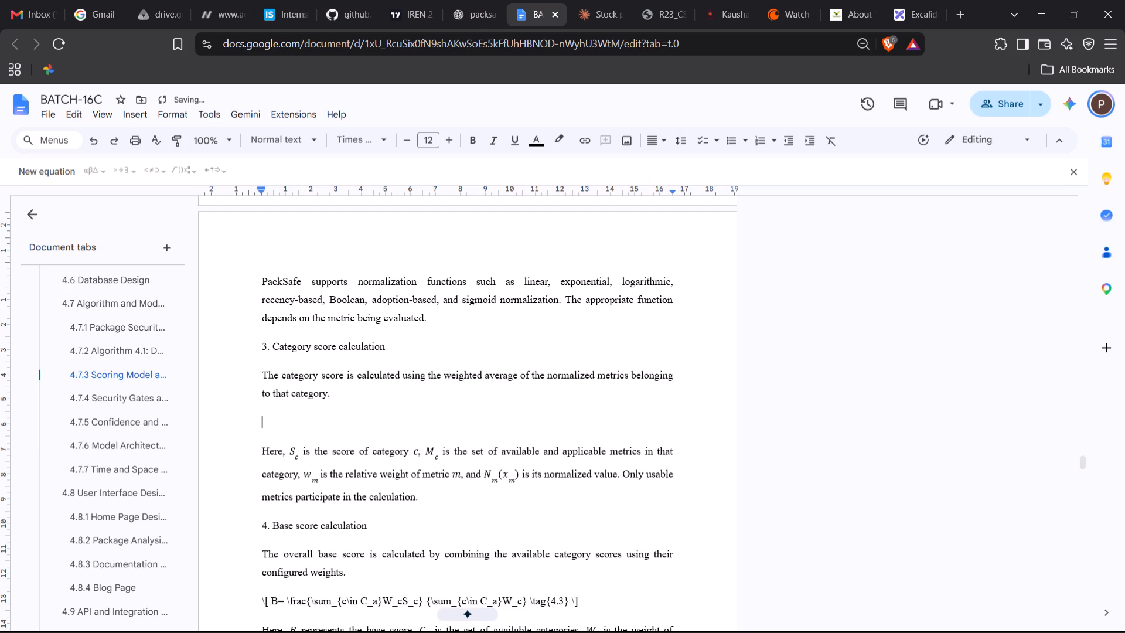
left_click(137, 112)
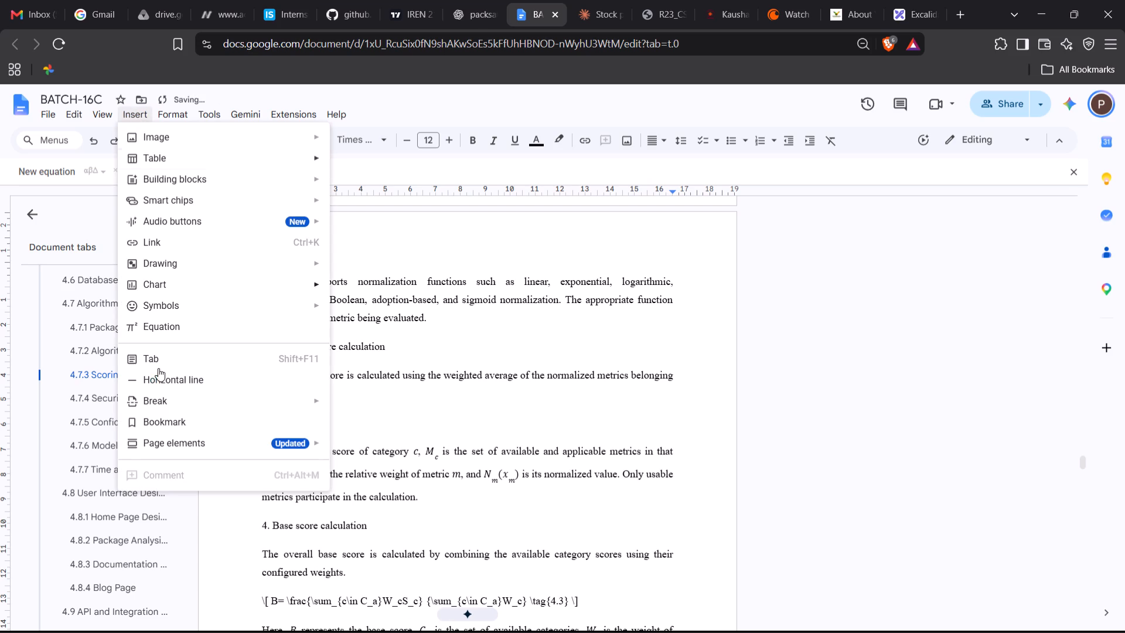
left_click(163, 332)
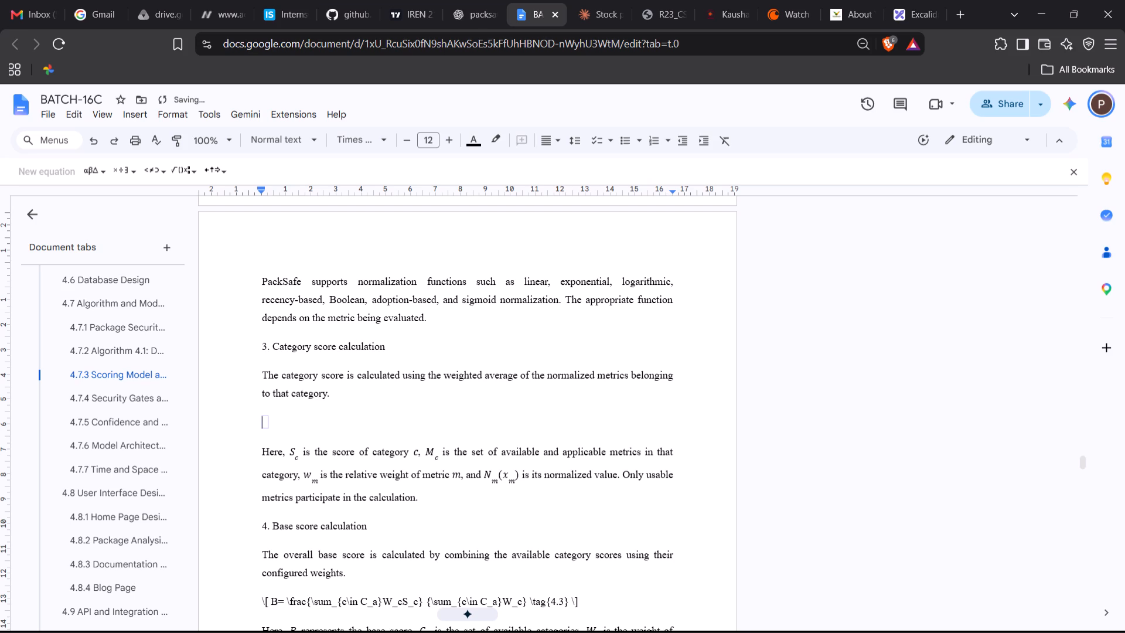
key("ctrl+v")
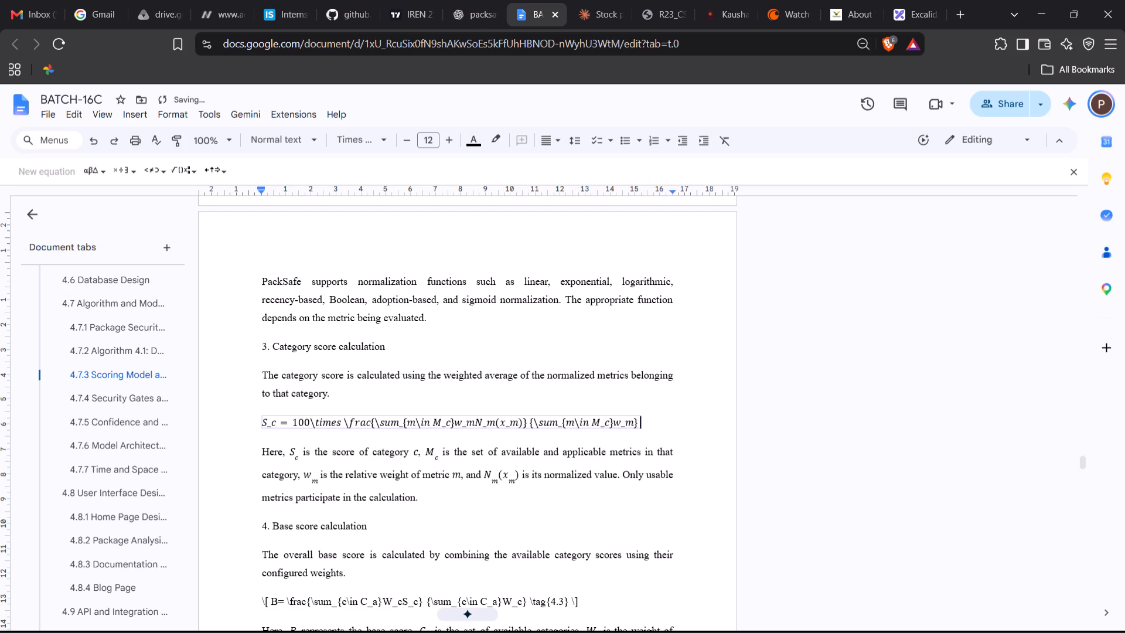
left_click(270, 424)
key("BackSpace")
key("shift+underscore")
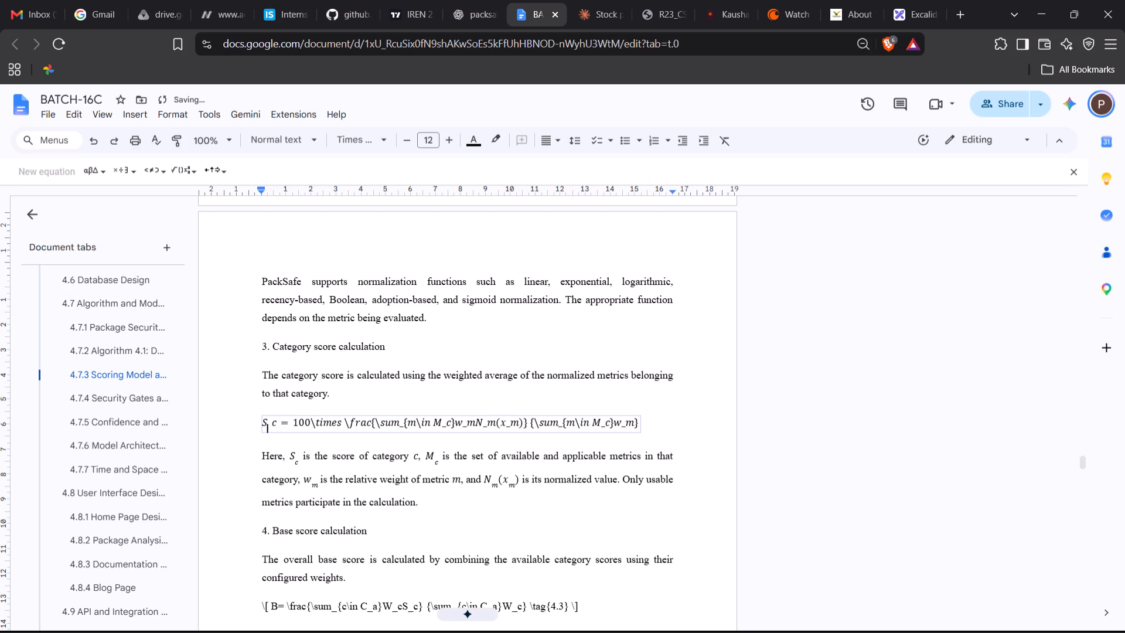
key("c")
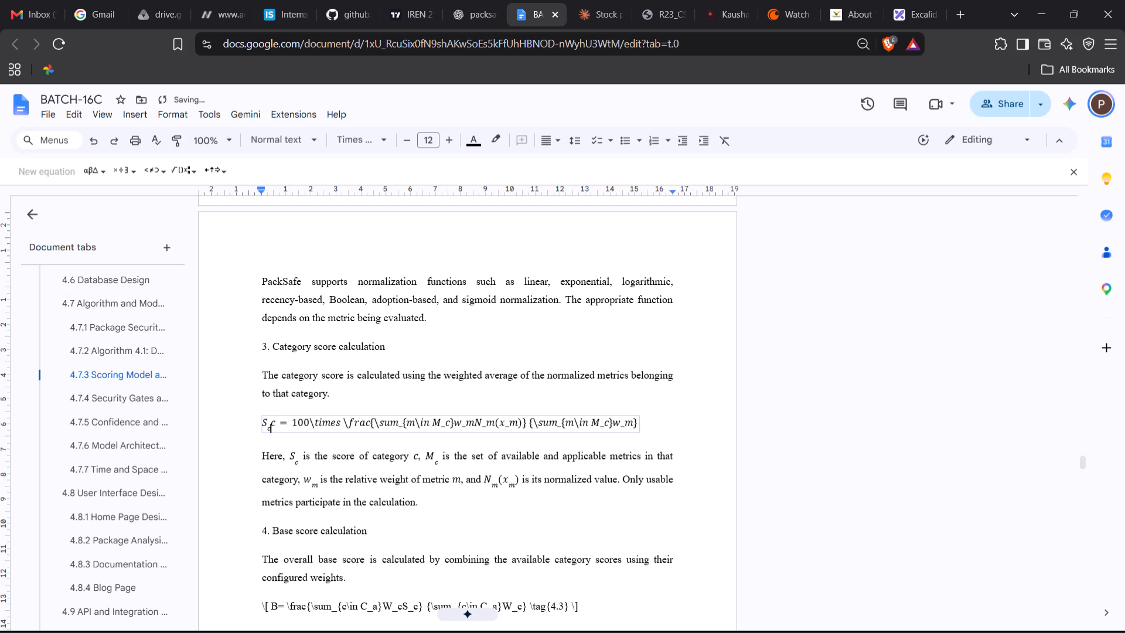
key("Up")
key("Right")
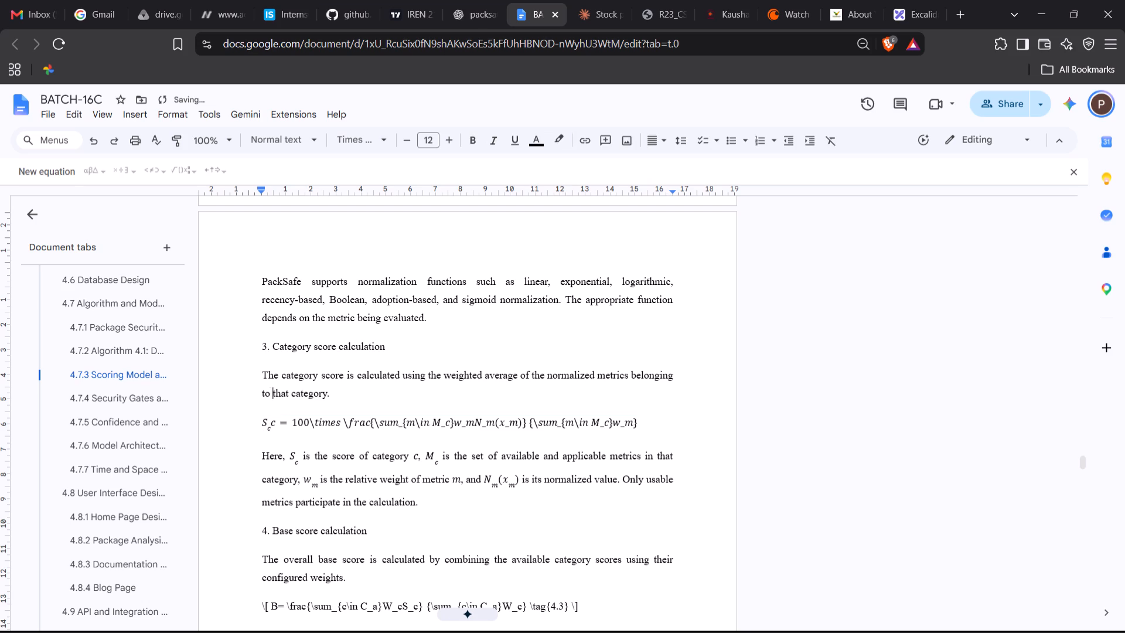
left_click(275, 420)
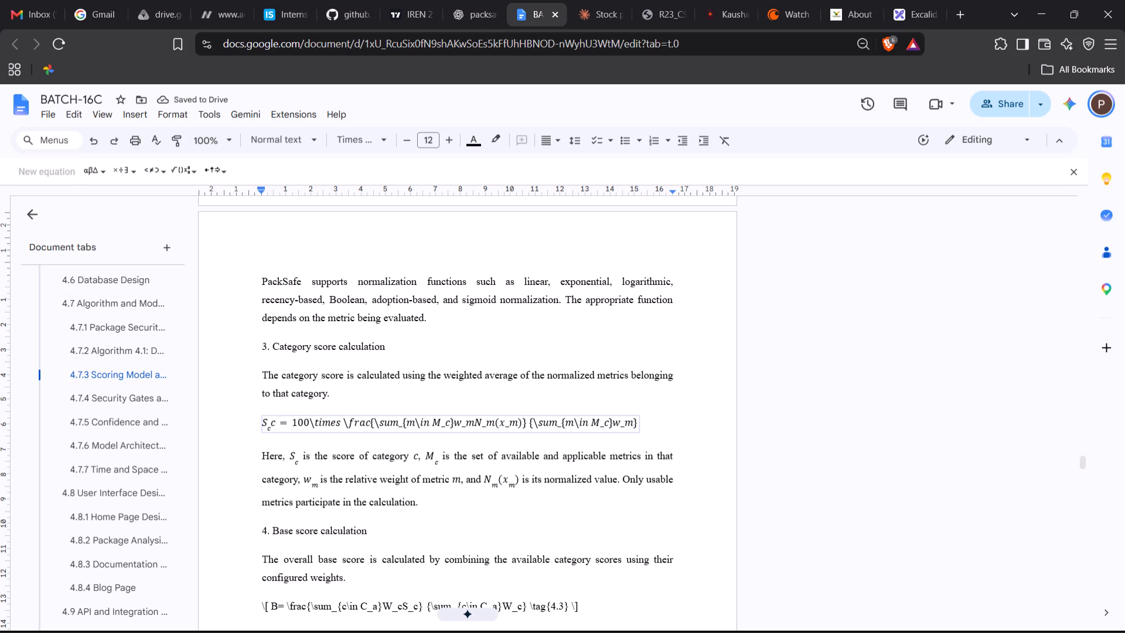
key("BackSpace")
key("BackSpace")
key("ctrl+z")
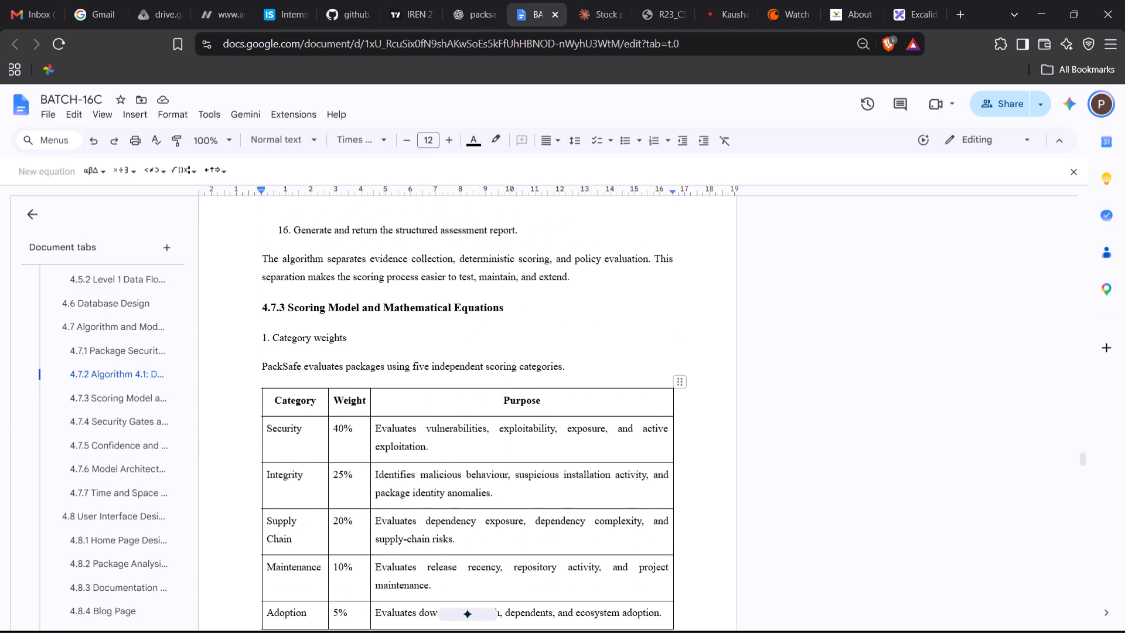
scroll(529, 443, "up", 10)
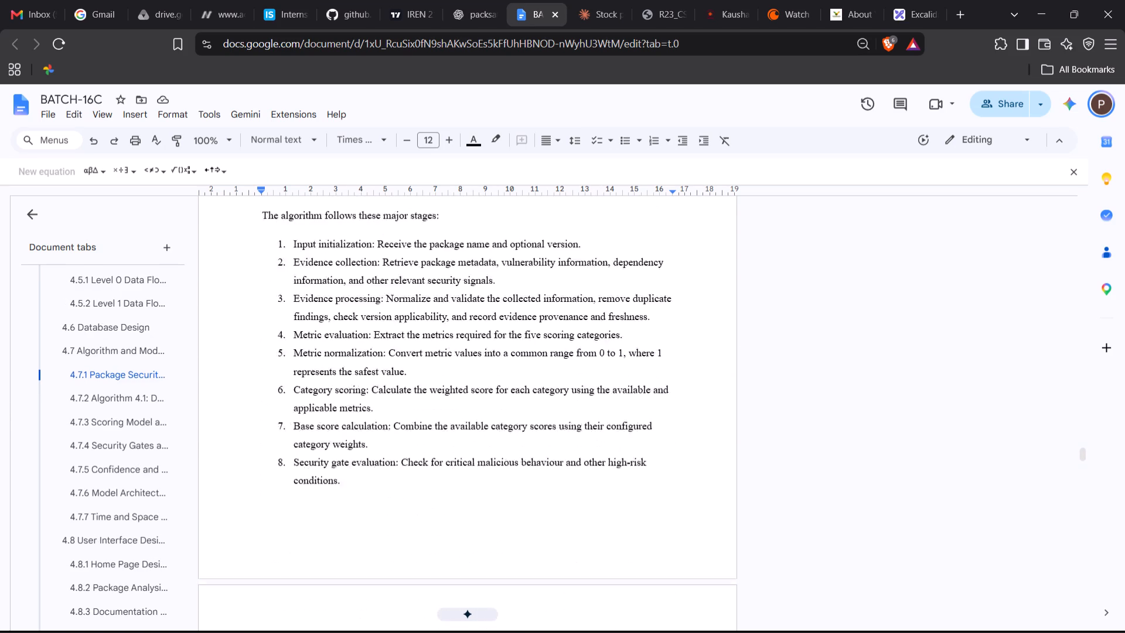
scroll(529, 443, "up", 3)
scroll(529, 443, "down", 3)
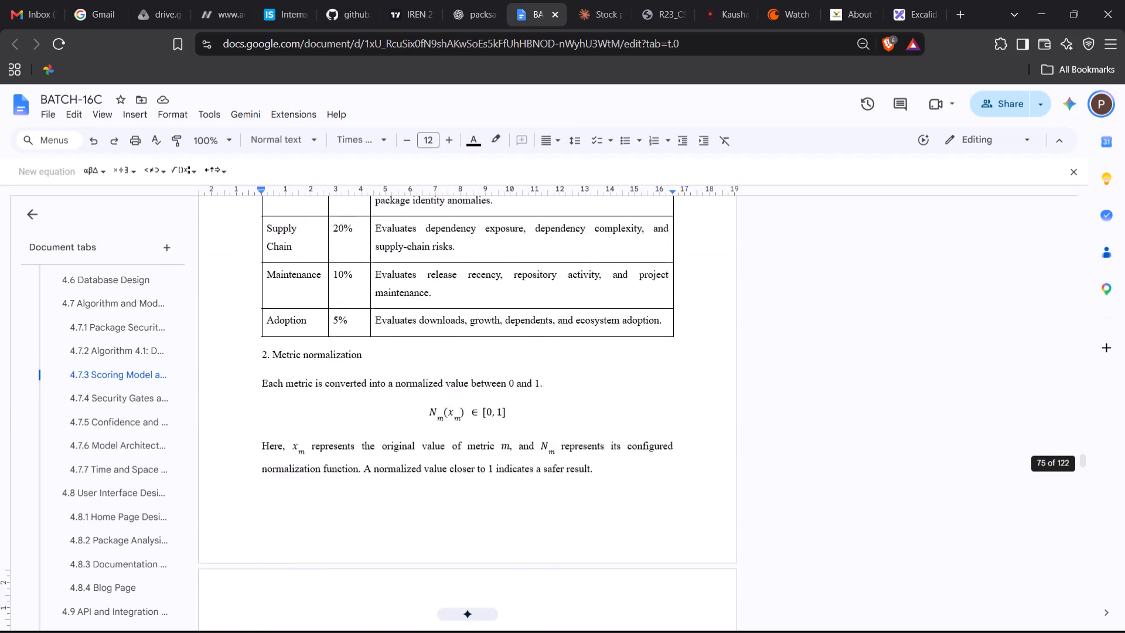
scroll(529, 443, "down", 1)
scroll(529, 443, "up", 4)
scroll(529, 443, "down", 1)
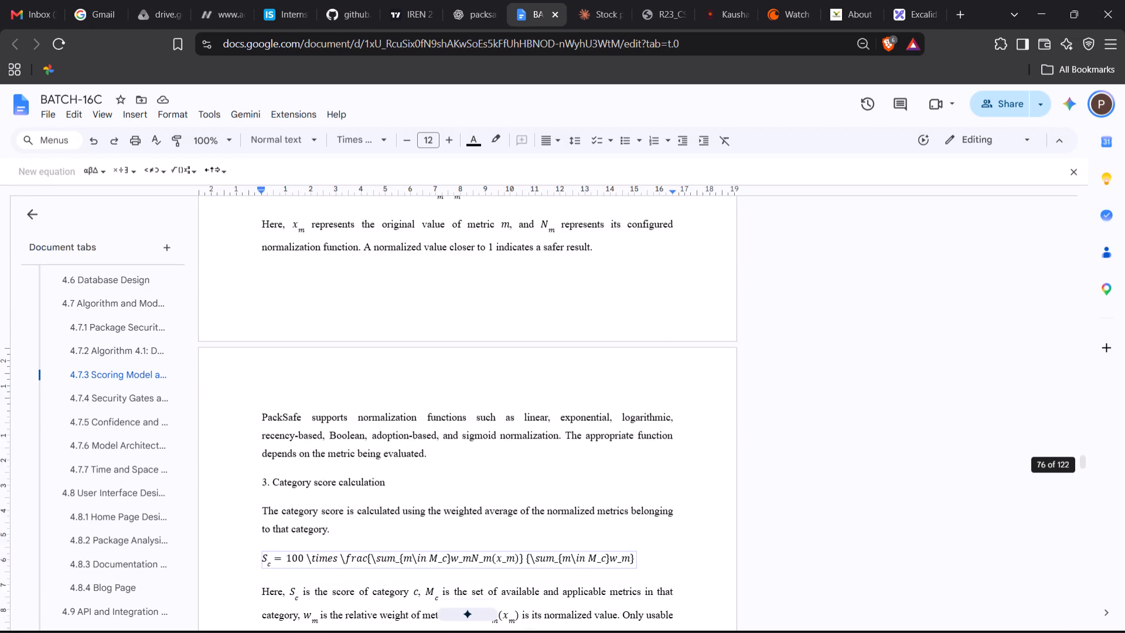
scroll(529, 443, "down", 1)
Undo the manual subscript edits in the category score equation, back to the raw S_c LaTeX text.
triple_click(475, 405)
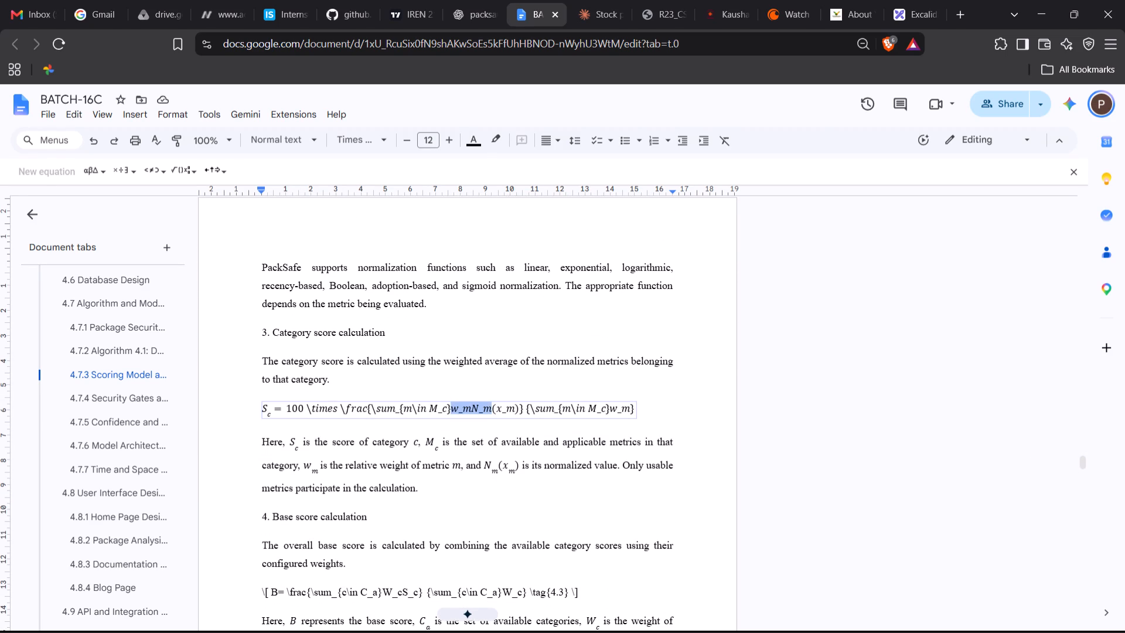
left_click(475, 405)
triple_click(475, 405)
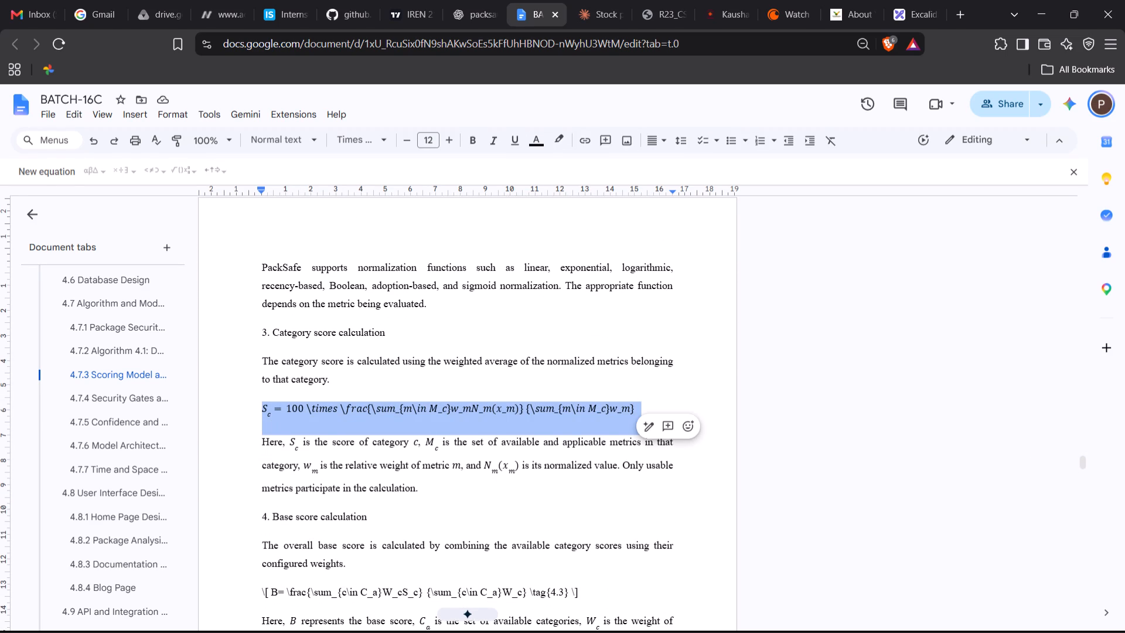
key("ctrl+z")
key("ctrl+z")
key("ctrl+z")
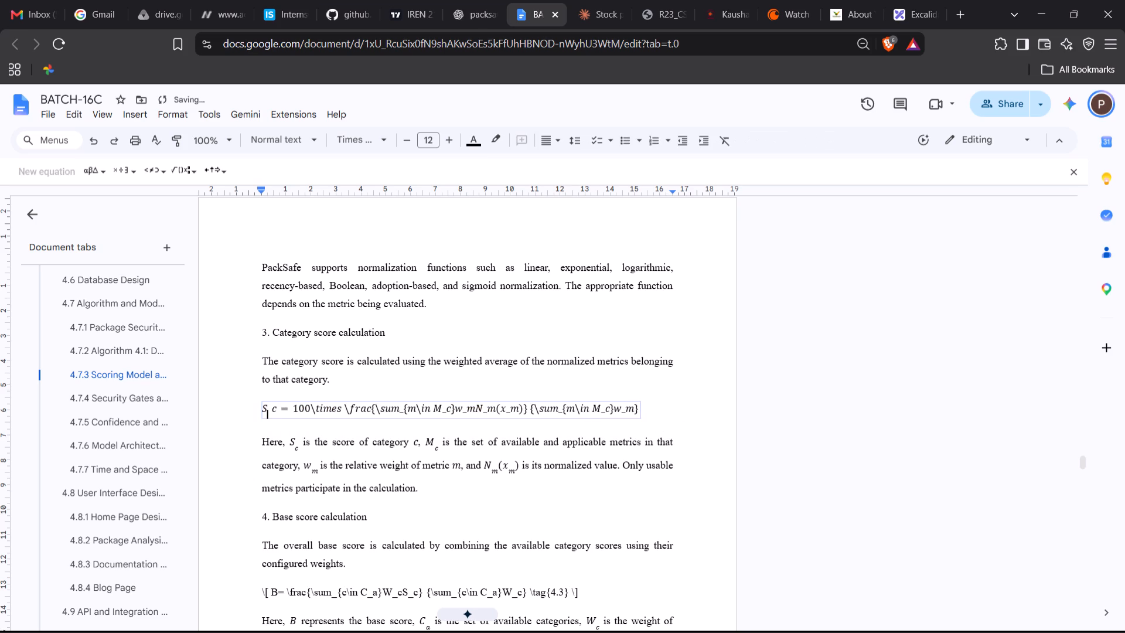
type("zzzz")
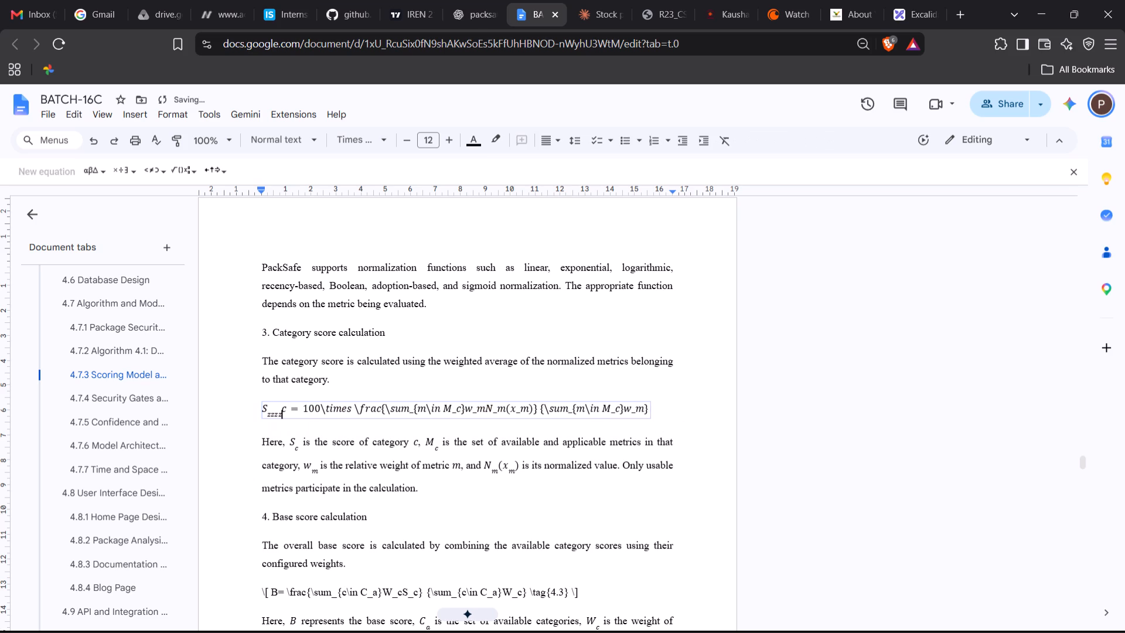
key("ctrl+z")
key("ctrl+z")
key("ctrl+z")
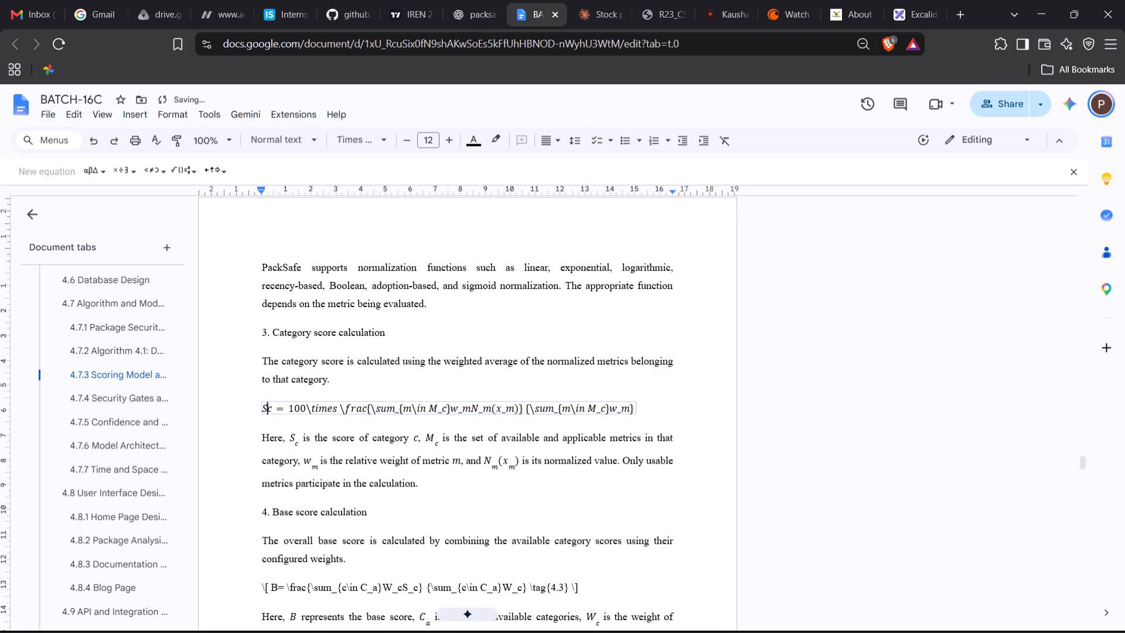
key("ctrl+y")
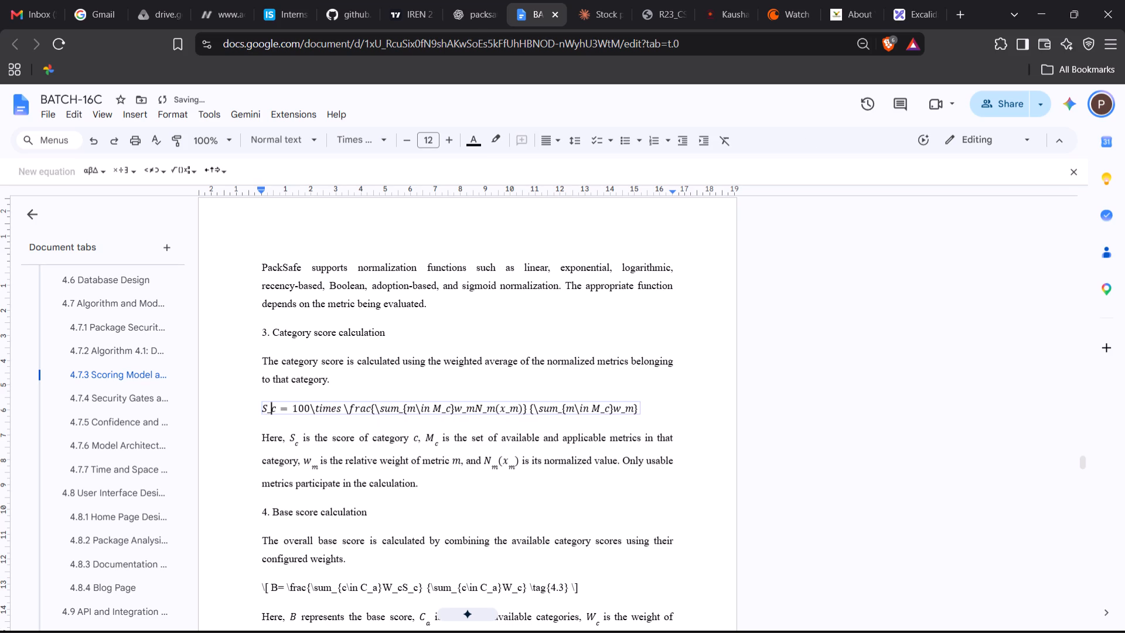
Cut the whole S_c LaTeX equation under Category score calculation and leave a blank line in its place.
triple_click(550, 408)
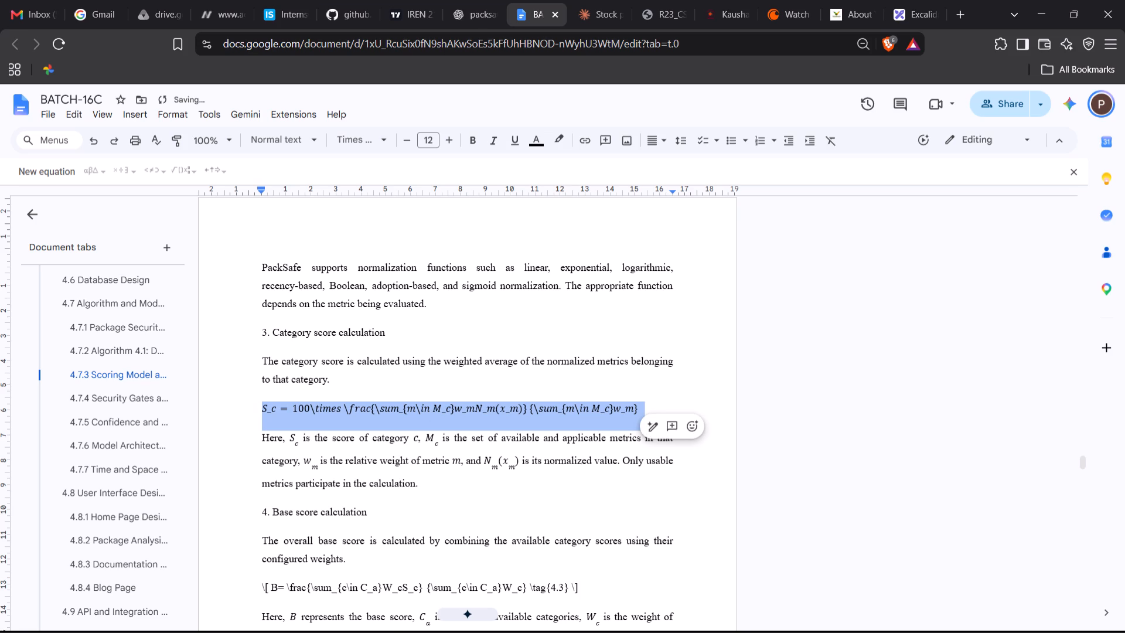
key("ctrl+x")
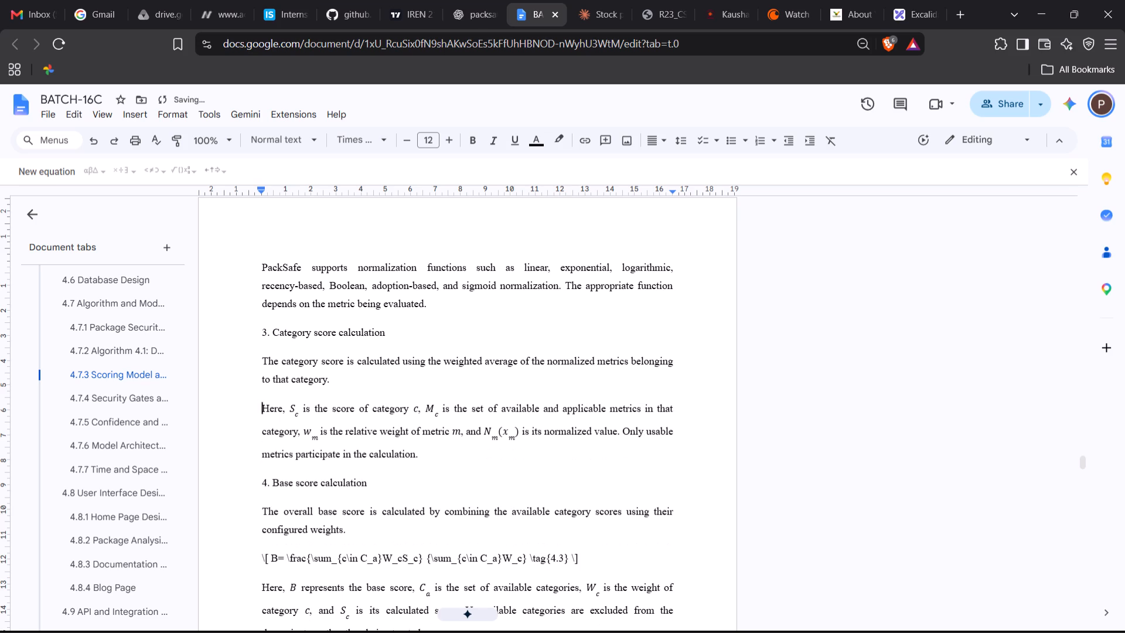
key("Return")
key("Up")
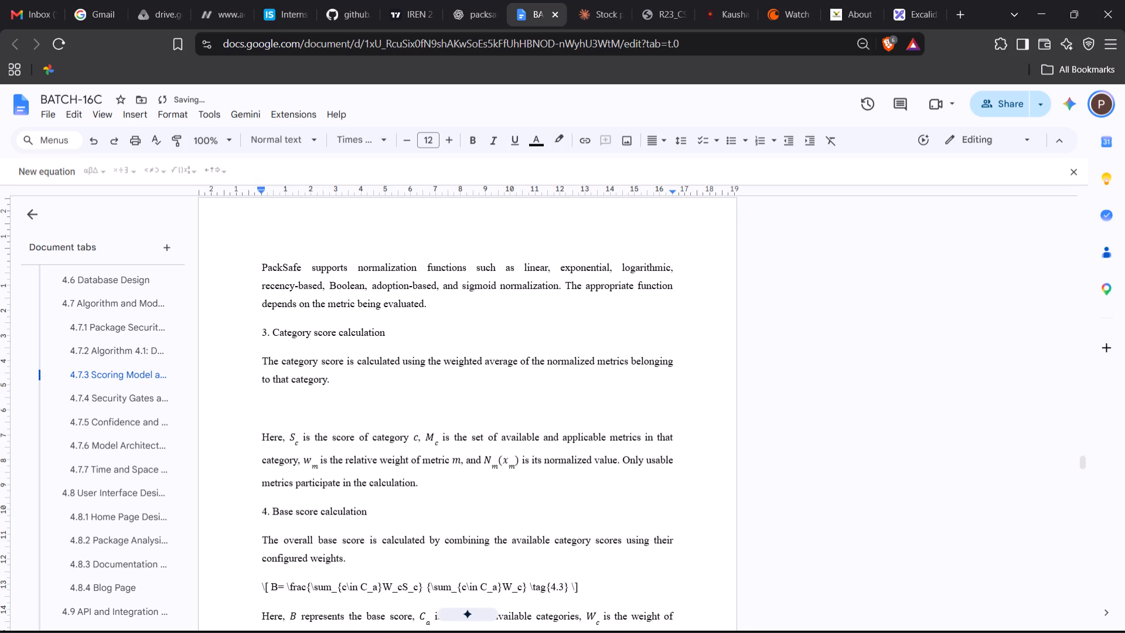
key("space")
key("BackSpace")
key("space")
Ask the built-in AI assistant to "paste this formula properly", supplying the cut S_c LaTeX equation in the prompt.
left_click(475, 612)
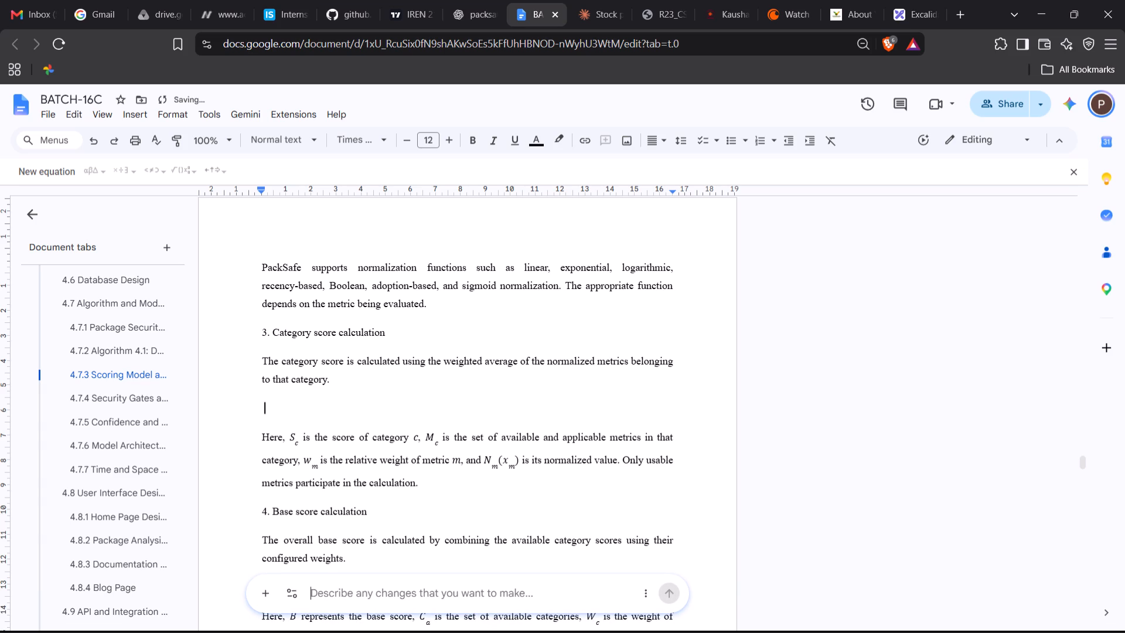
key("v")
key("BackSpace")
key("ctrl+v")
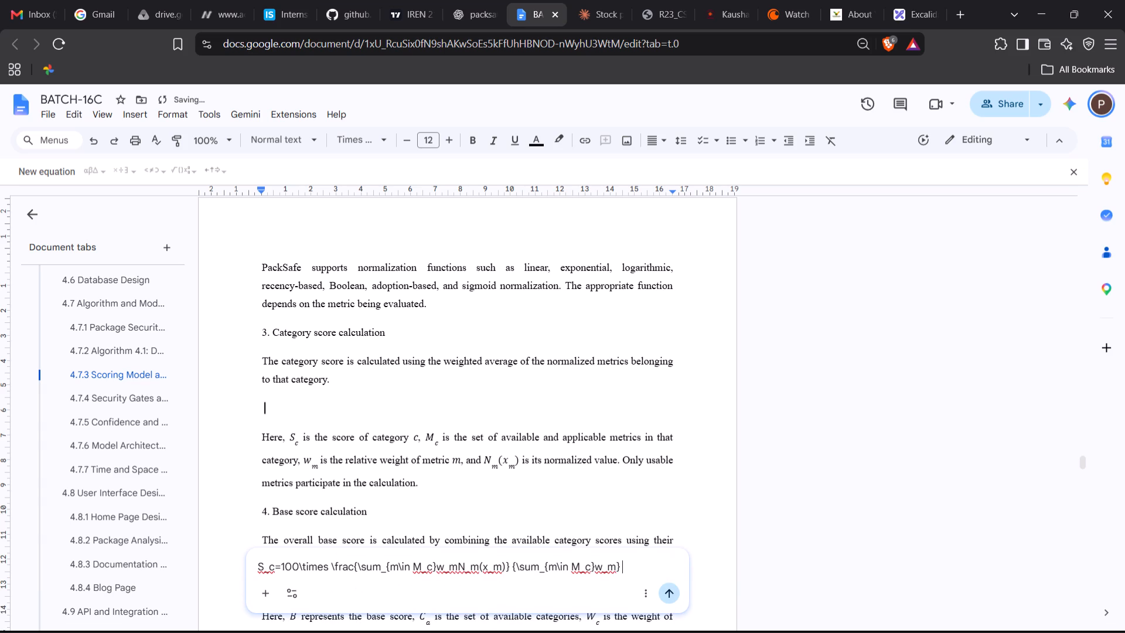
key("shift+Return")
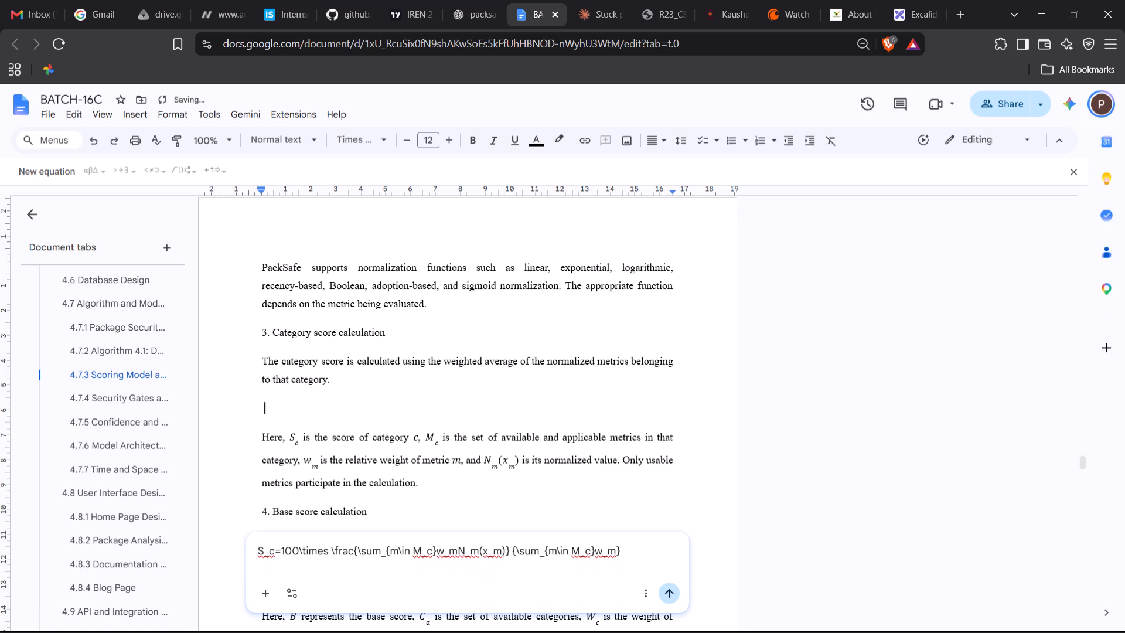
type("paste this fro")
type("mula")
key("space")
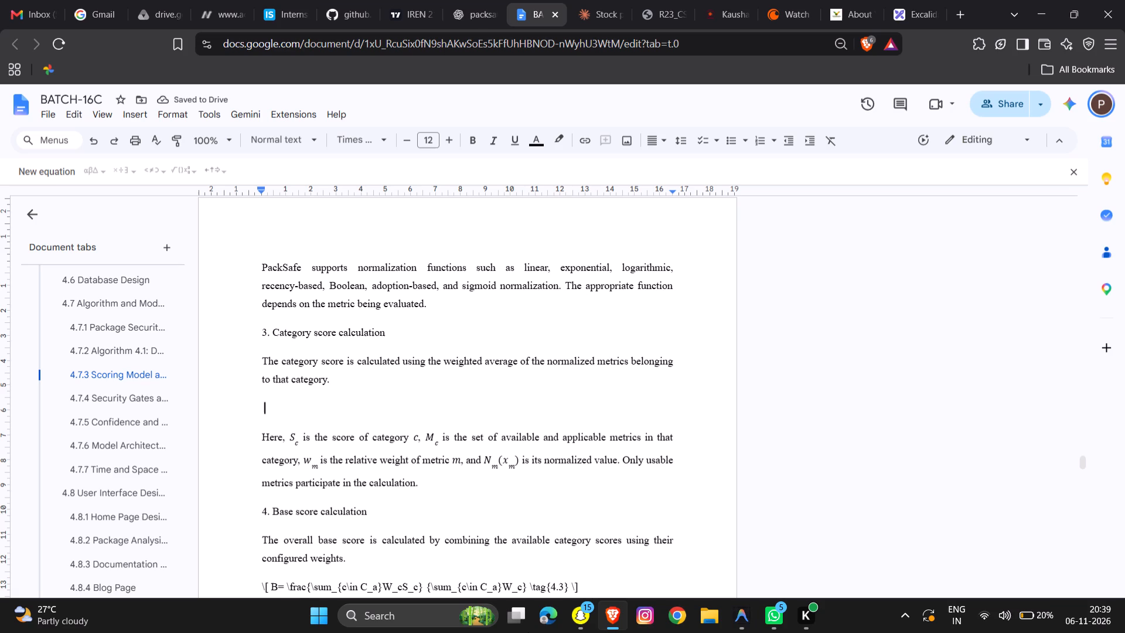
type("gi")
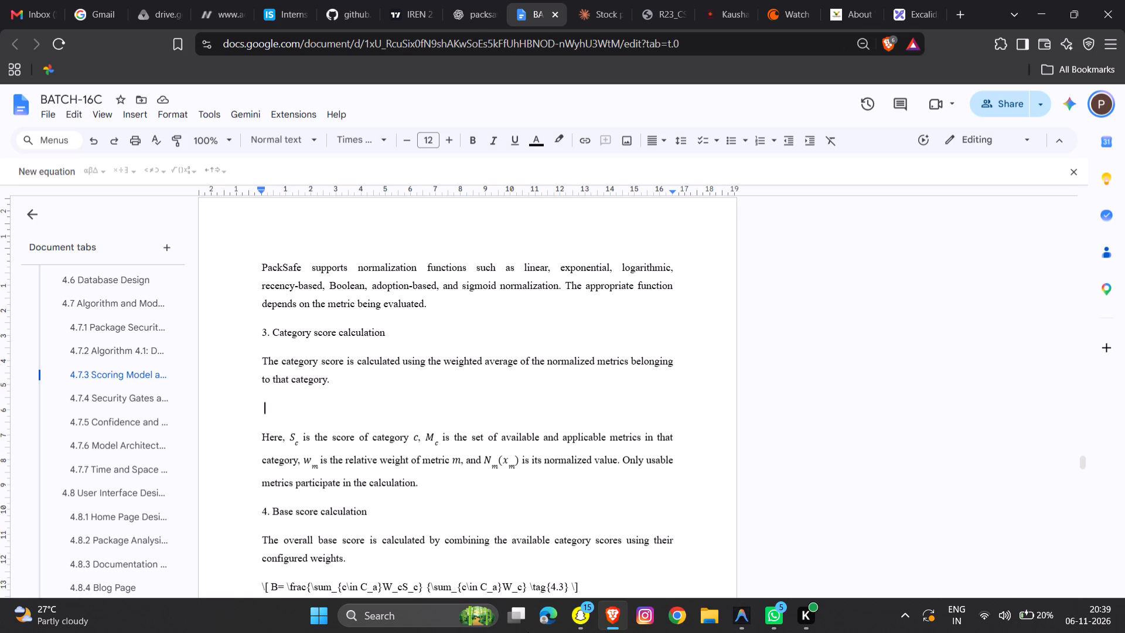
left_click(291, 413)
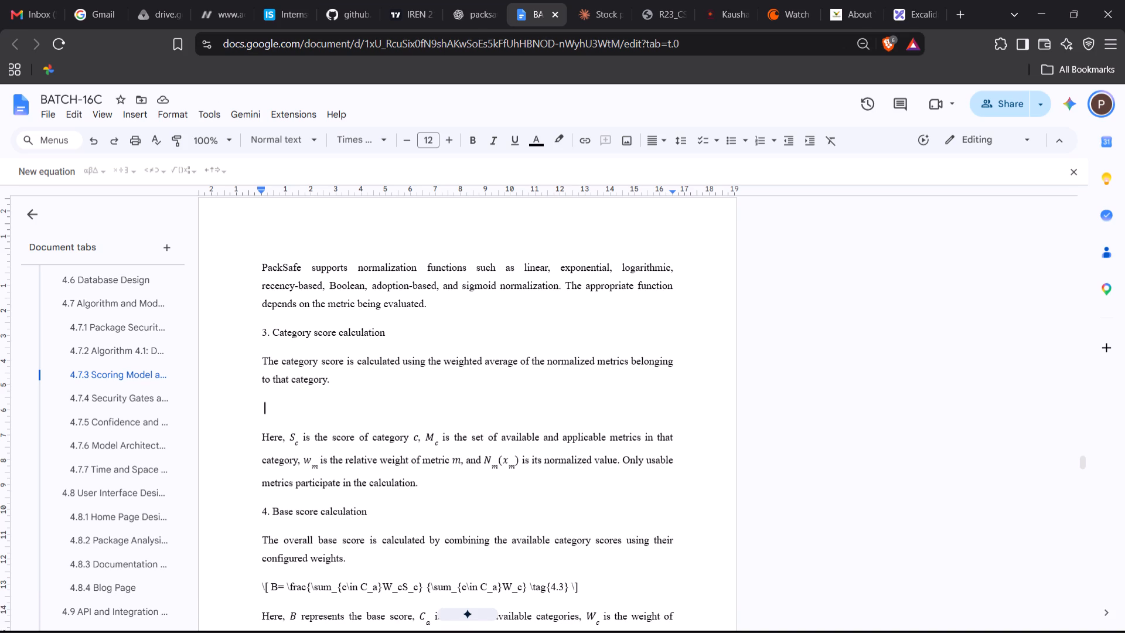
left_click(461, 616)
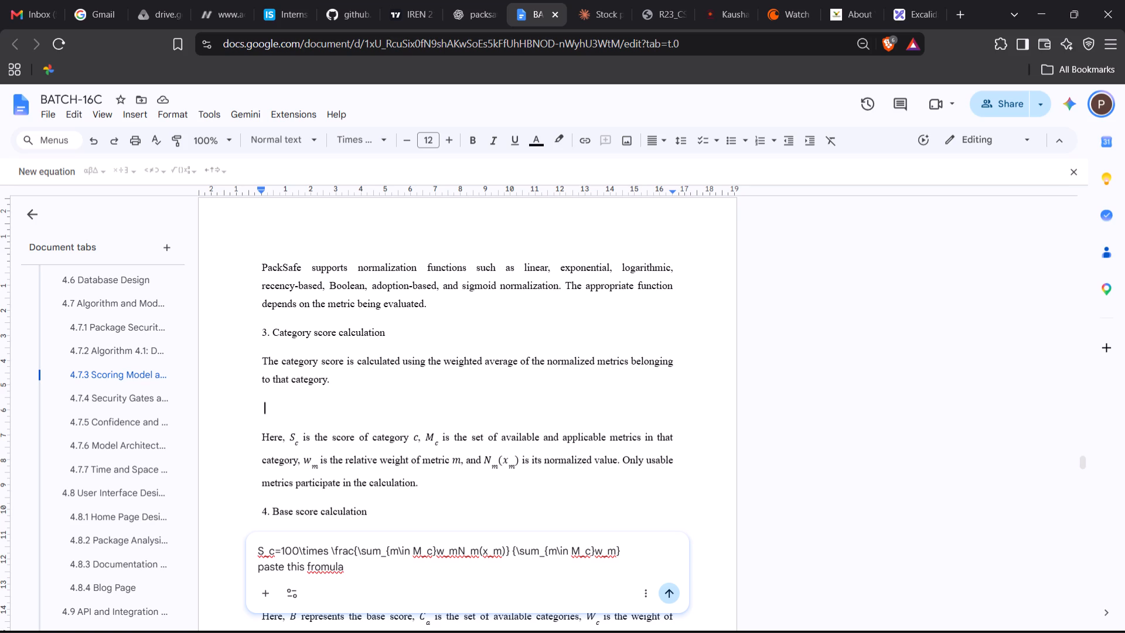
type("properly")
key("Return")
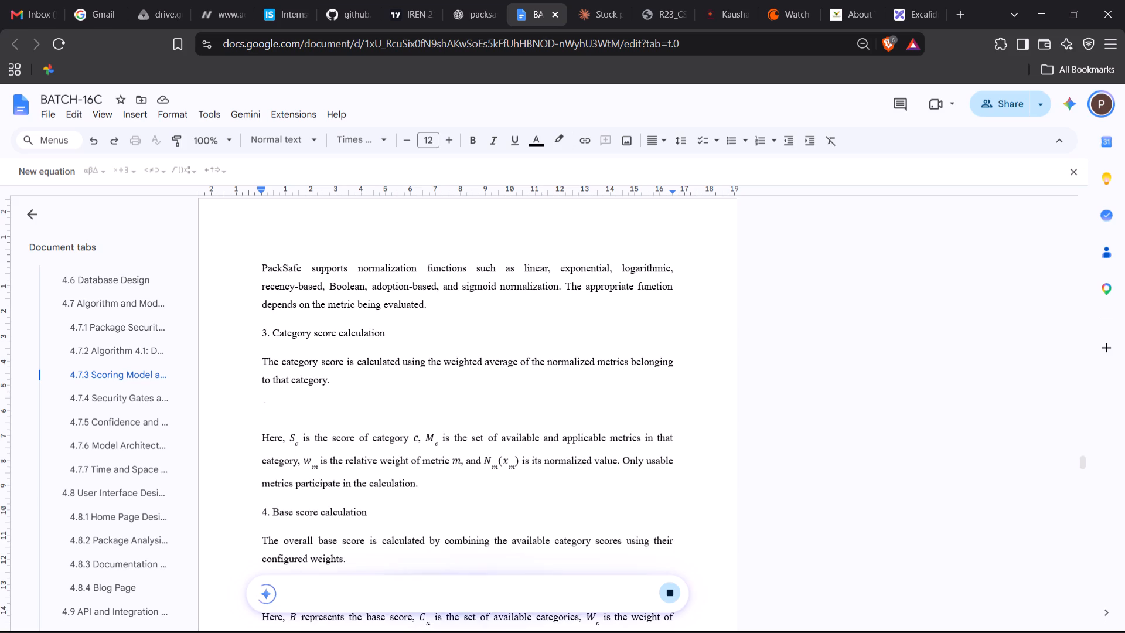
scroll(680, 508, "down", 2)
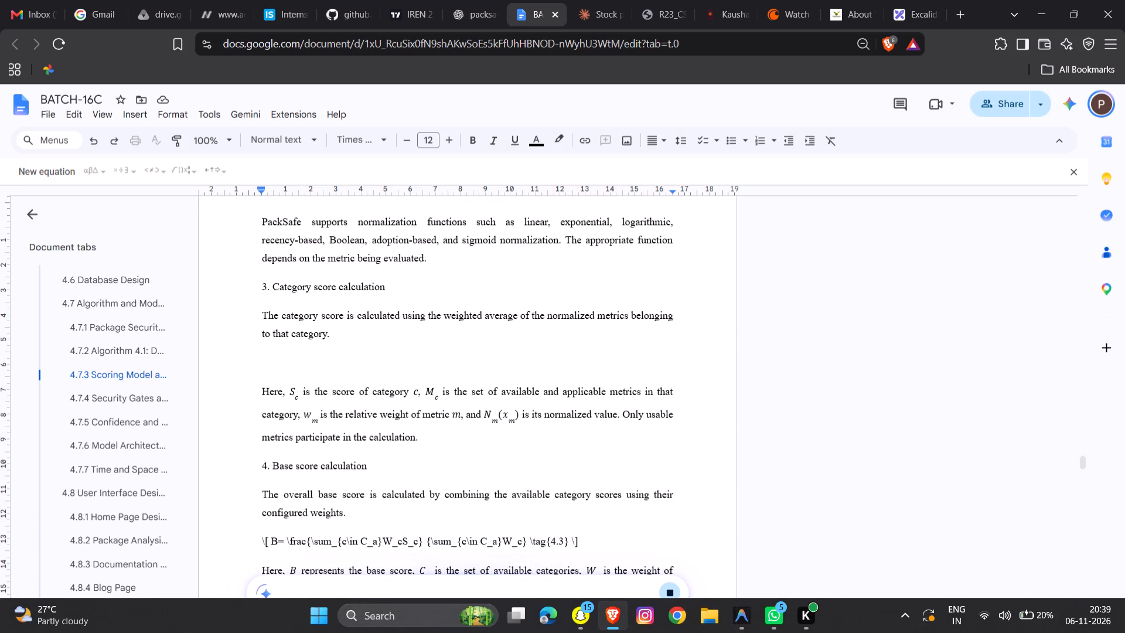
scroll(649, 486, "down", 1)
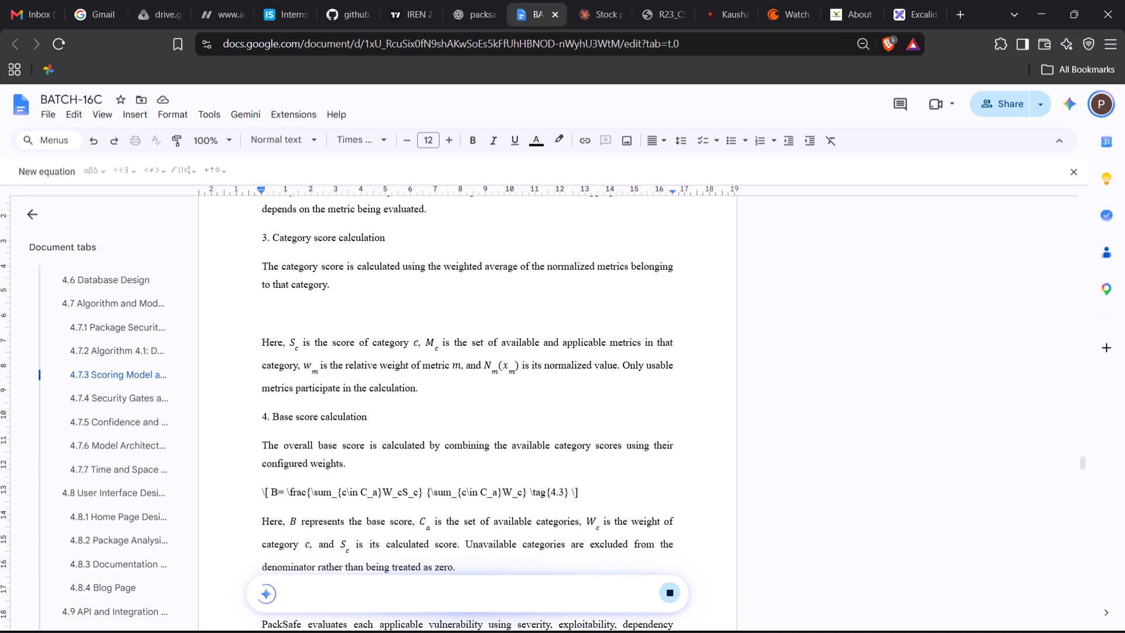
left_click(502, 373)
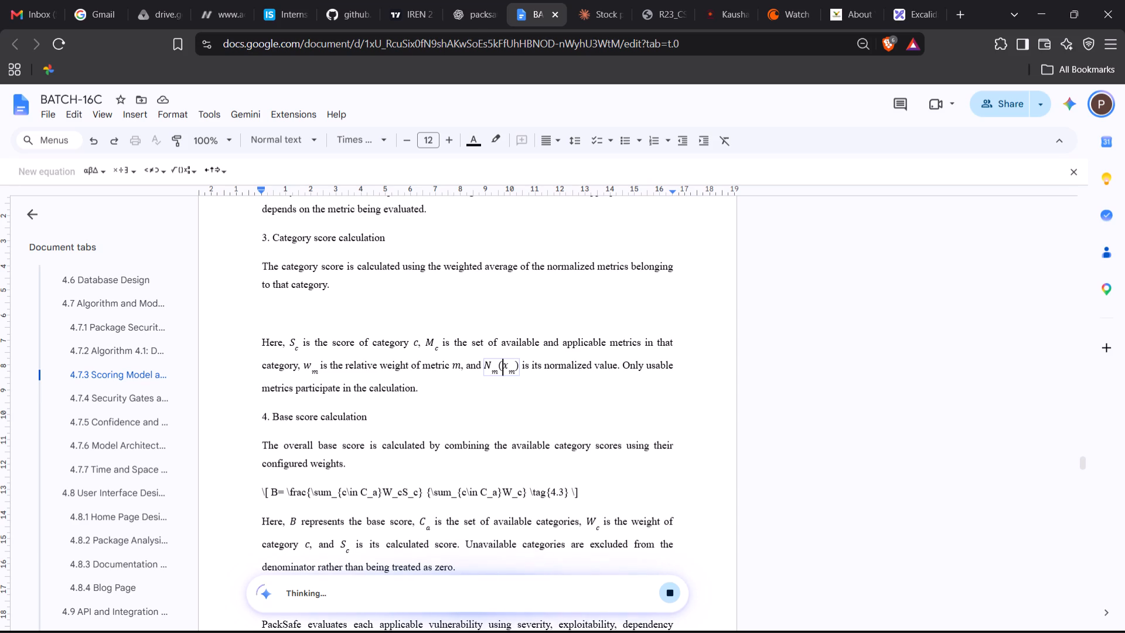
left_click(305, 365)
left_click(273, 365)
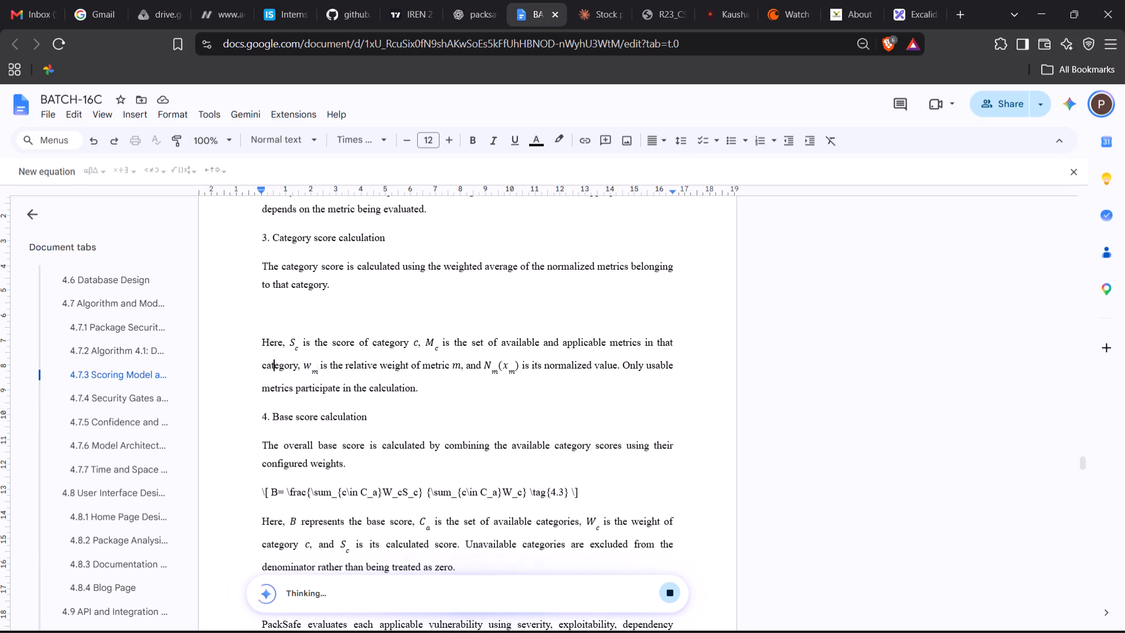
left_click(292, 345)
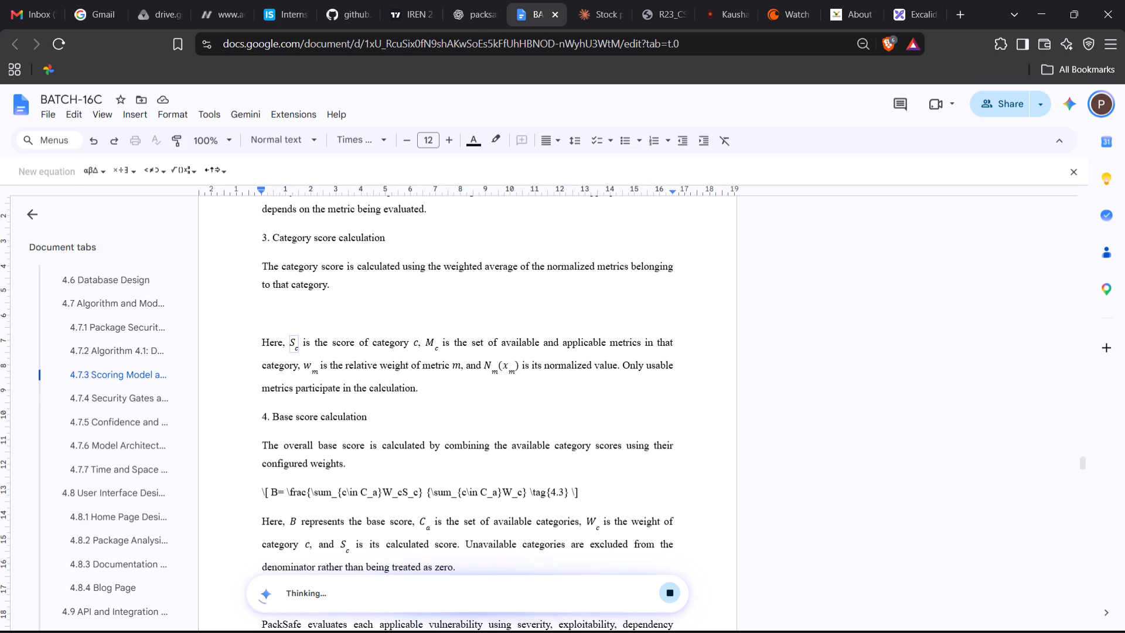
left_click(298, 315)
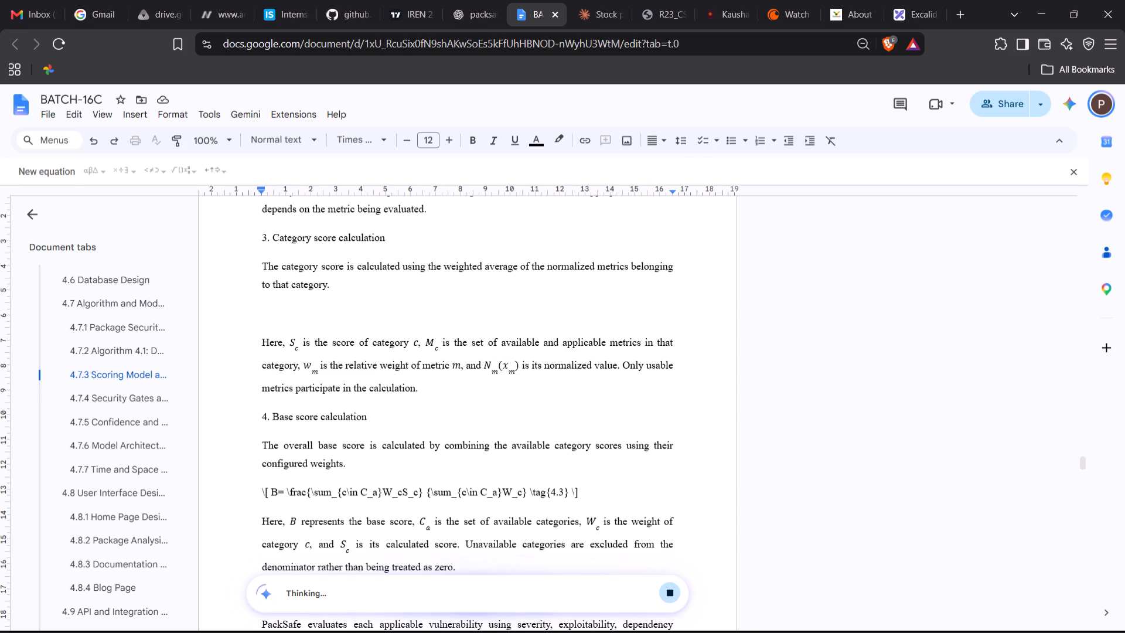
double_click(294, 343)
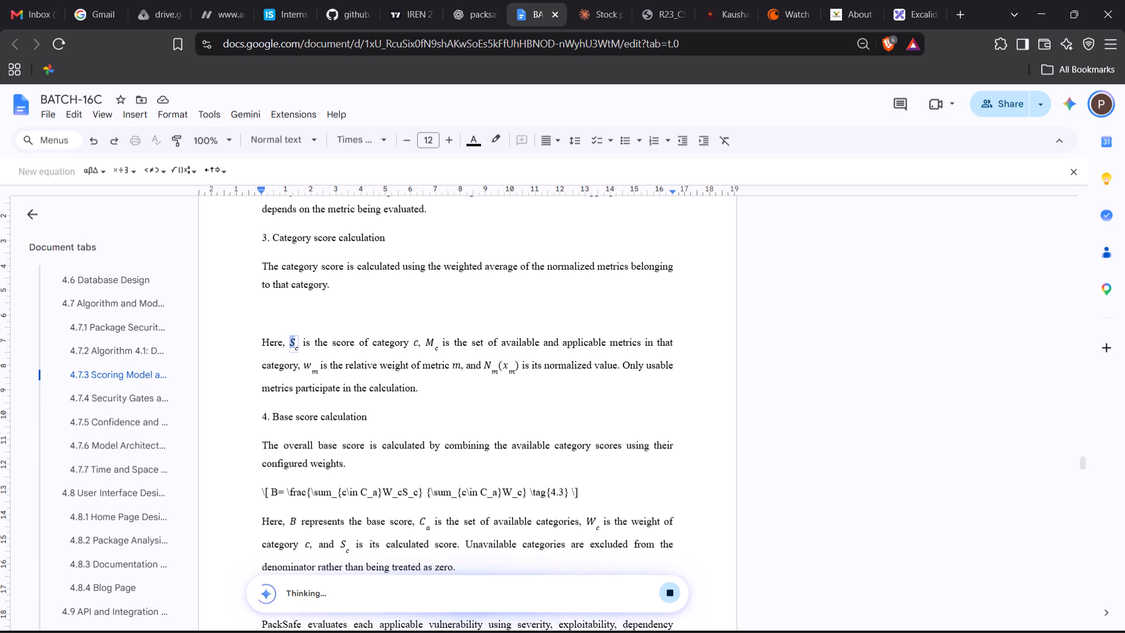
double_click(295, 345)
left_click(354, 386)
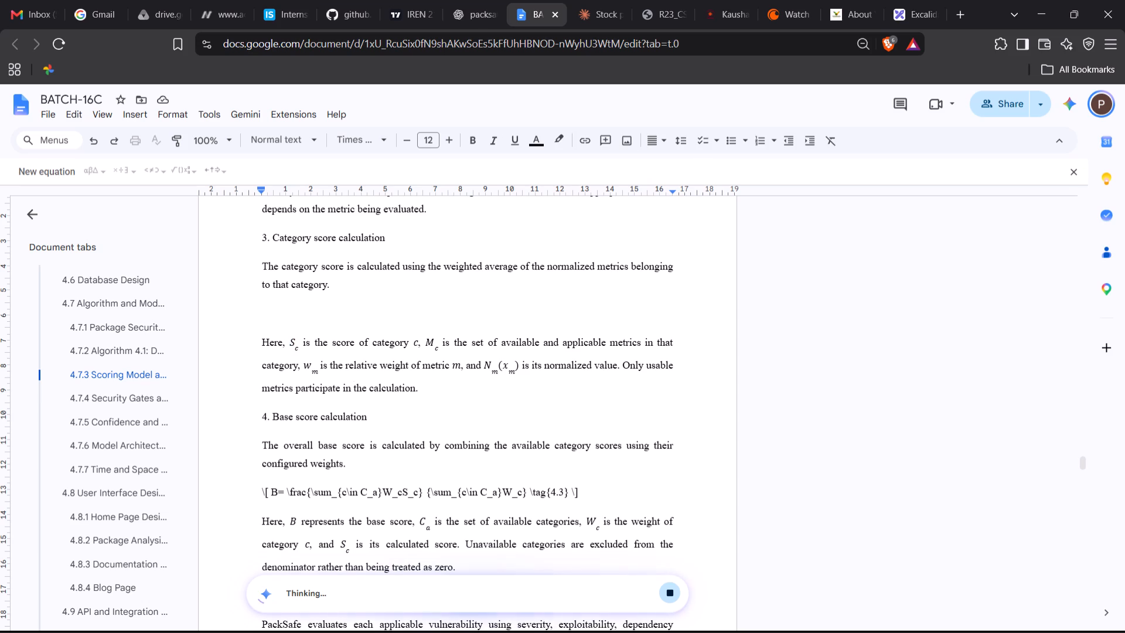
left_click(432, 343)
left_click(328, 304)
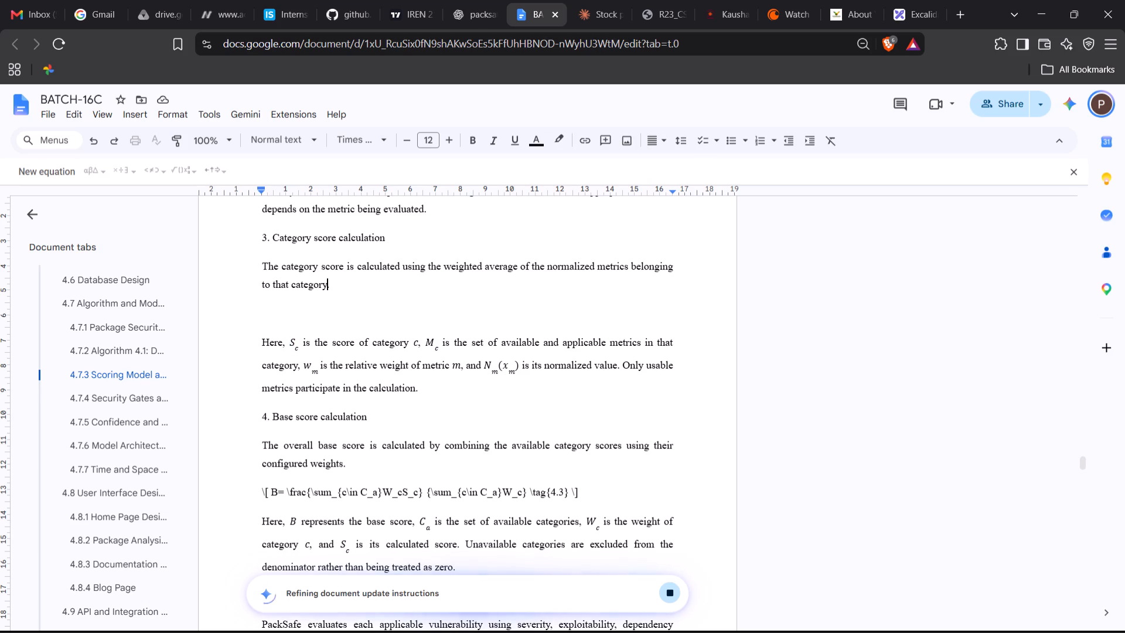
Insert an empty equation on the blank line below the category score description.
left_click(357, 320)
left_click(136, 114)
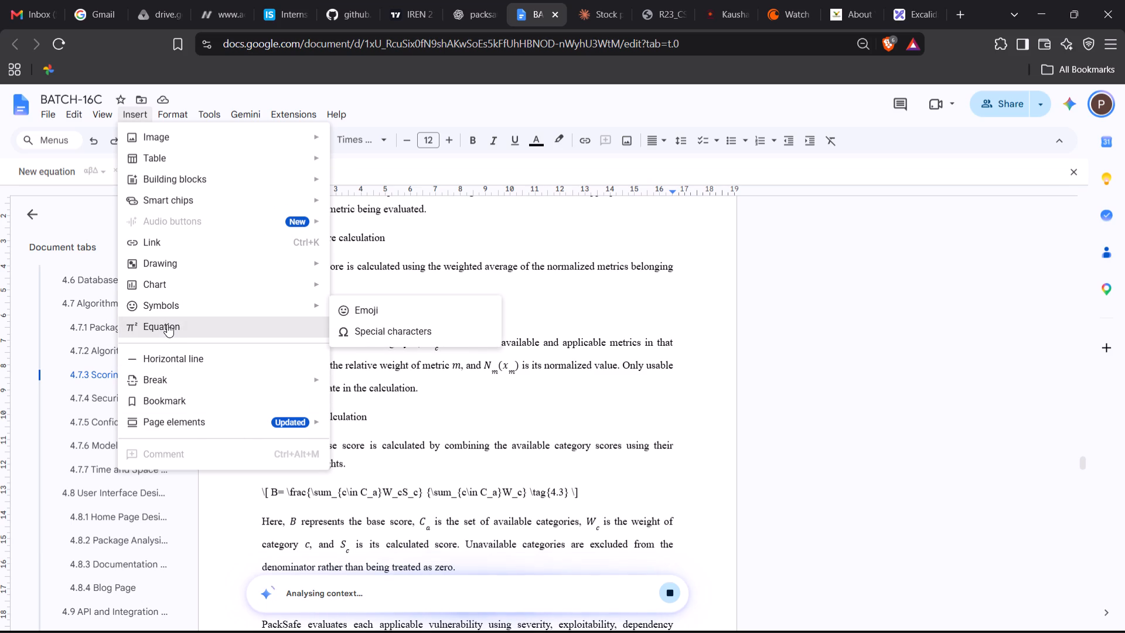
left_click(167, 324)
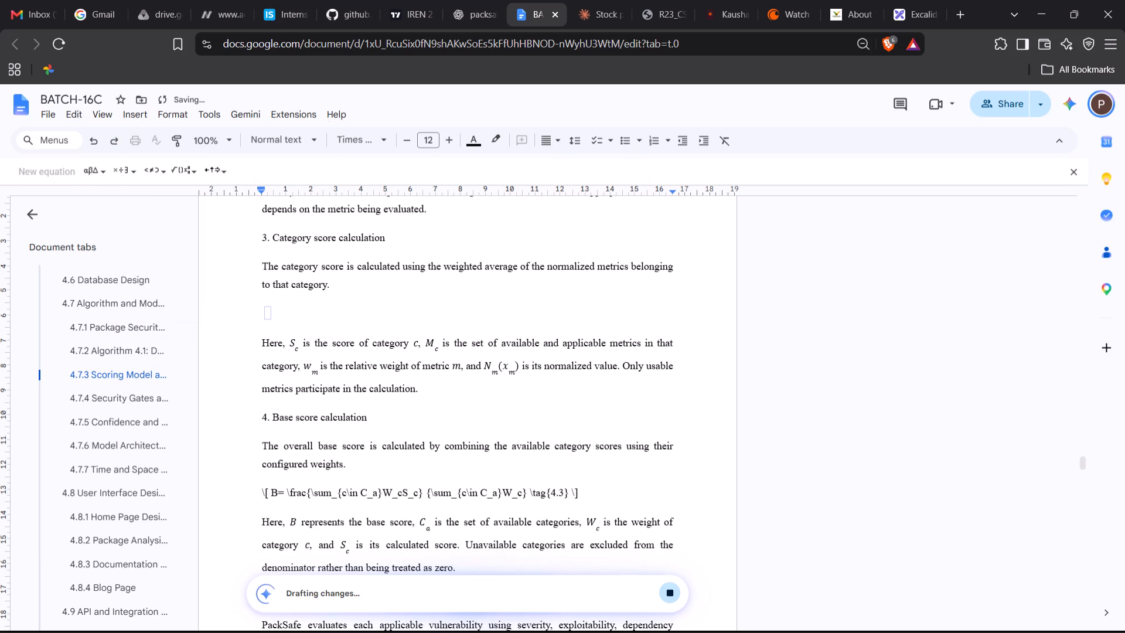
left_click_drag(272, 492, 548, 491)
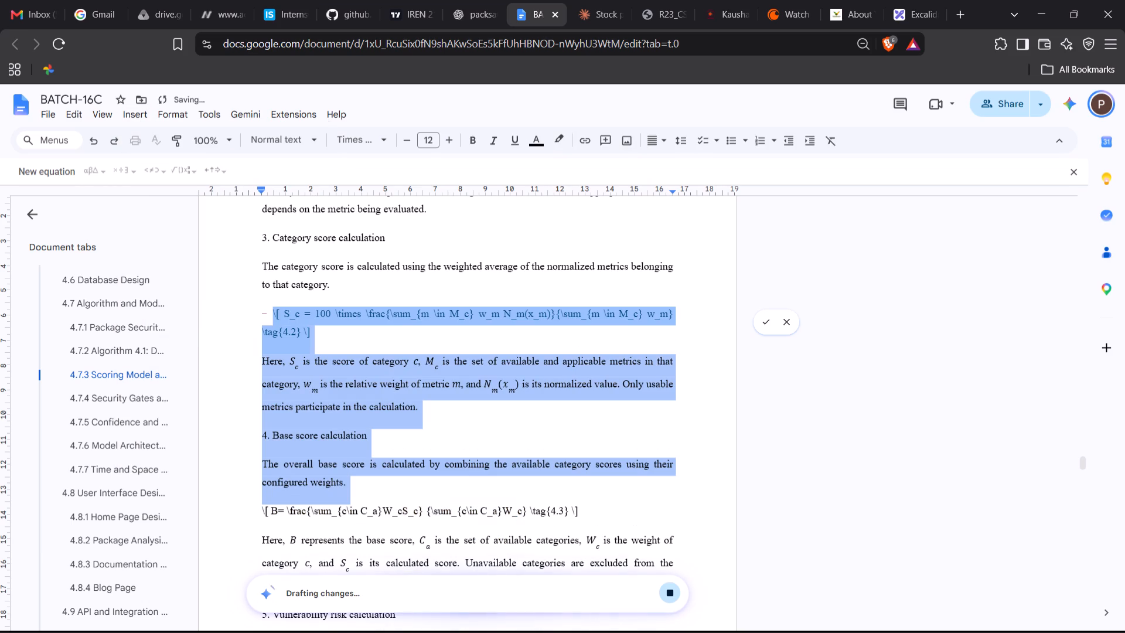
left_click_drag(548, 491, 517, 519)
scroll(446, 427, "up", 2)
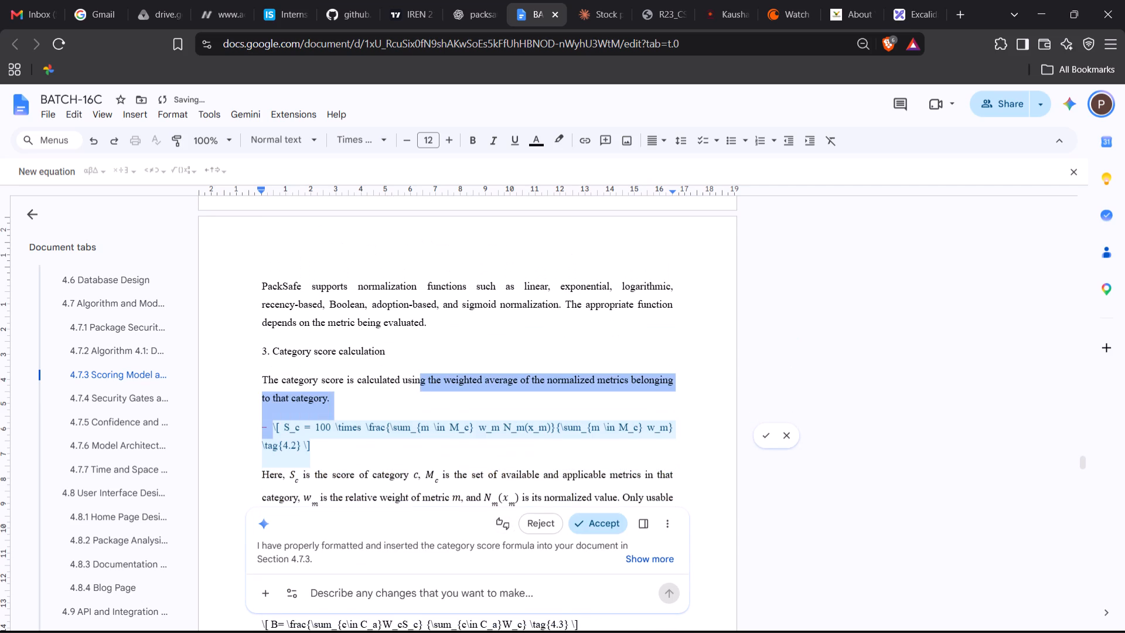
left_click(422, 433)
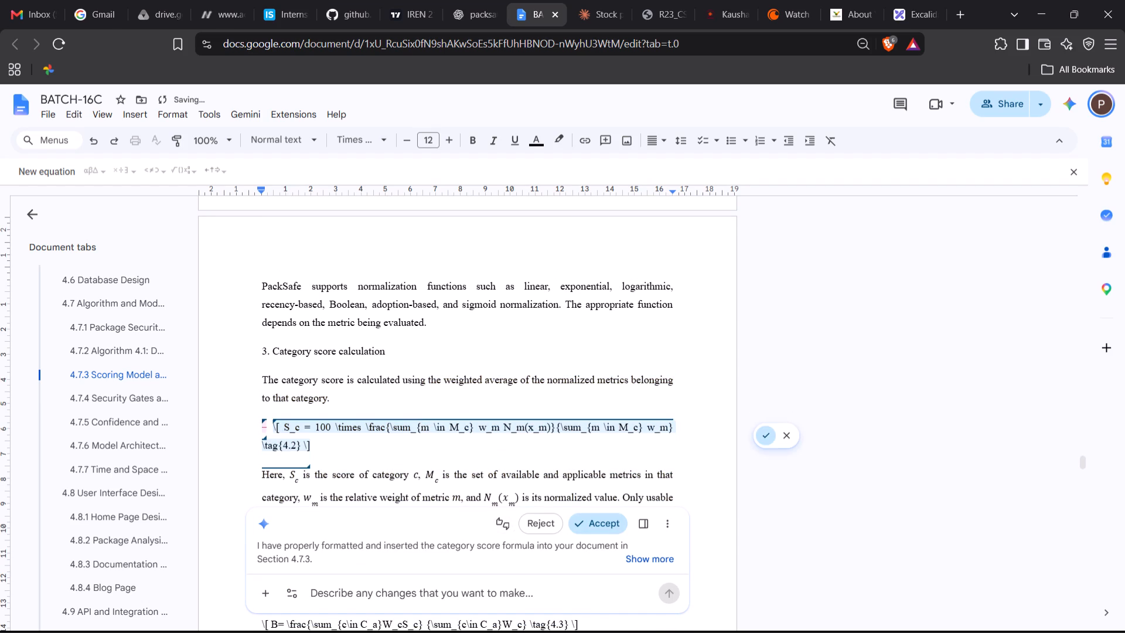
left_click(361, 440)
Undo the equation insertion and the earlier category score equation edits, back to the plain S_c LaTeX text.
key("ctrl+z")
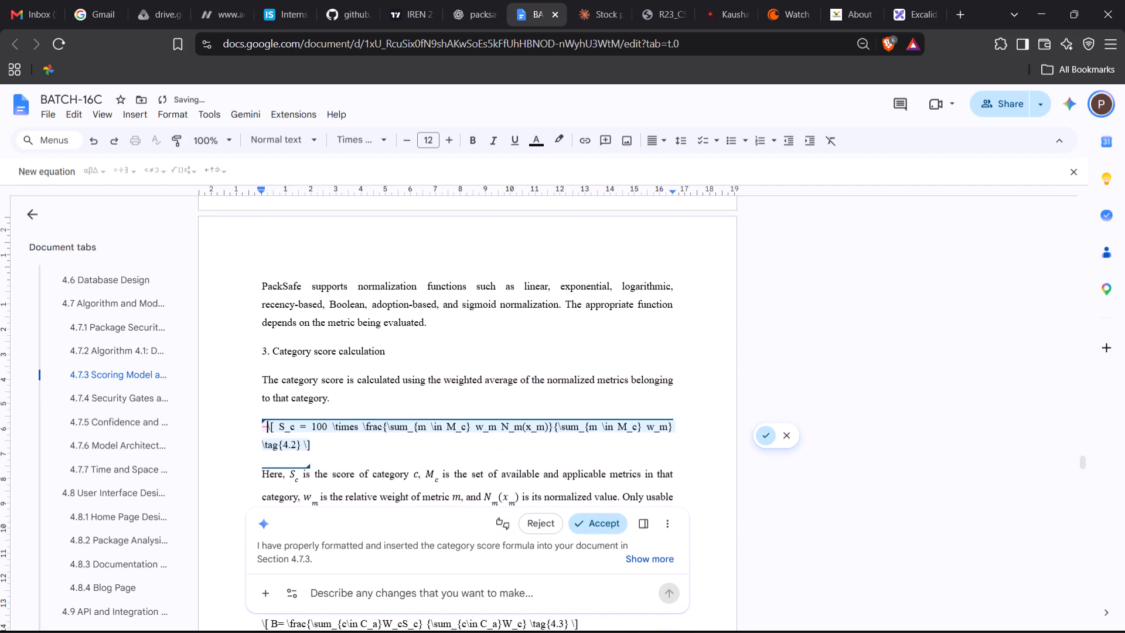
key("ctrl+z")
key("ctrl+z")
key("ctrl+z")
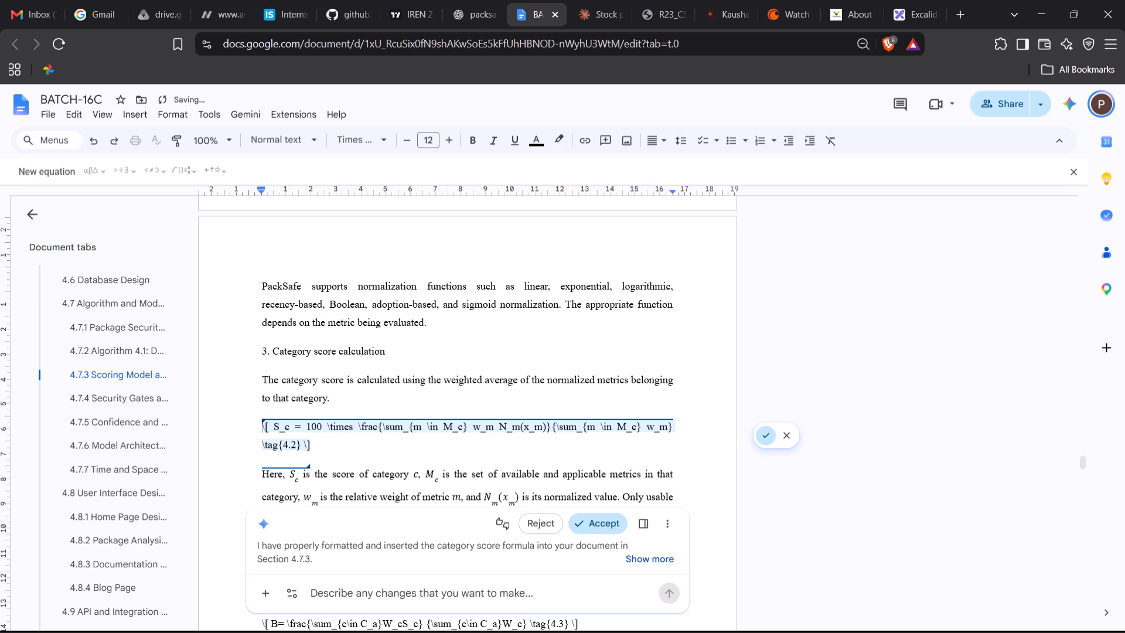
key("ctrl+z")
key("ctrl+z")
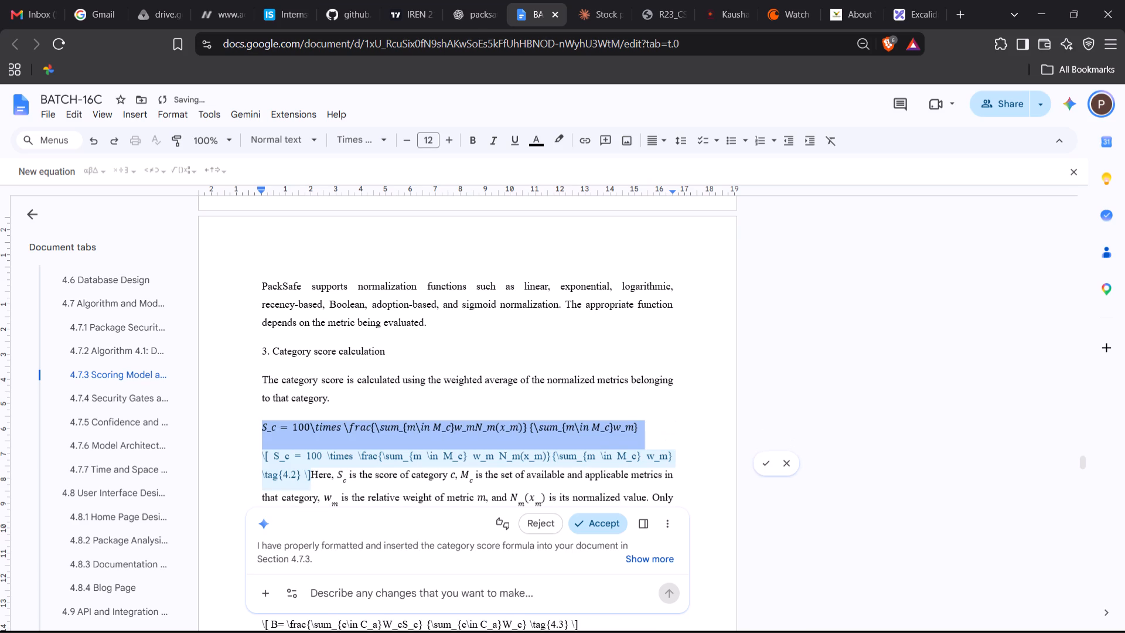
key("ctrl+z")
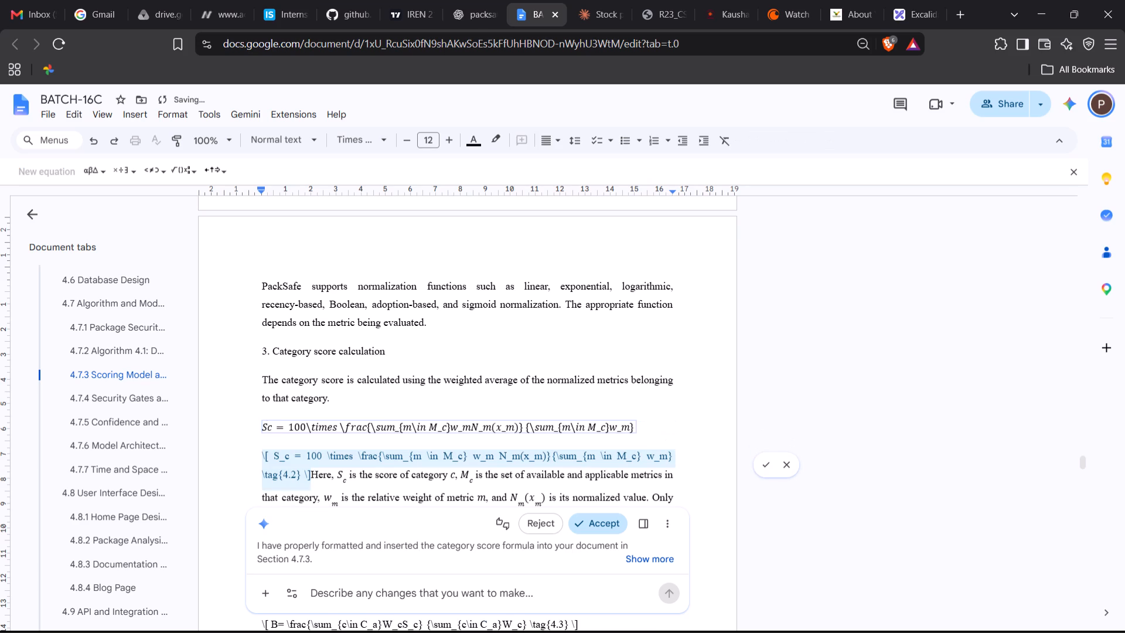
key("ctrl+z")
key("ctrl+z")
key("ctrl+z")
key("ctrl+z")
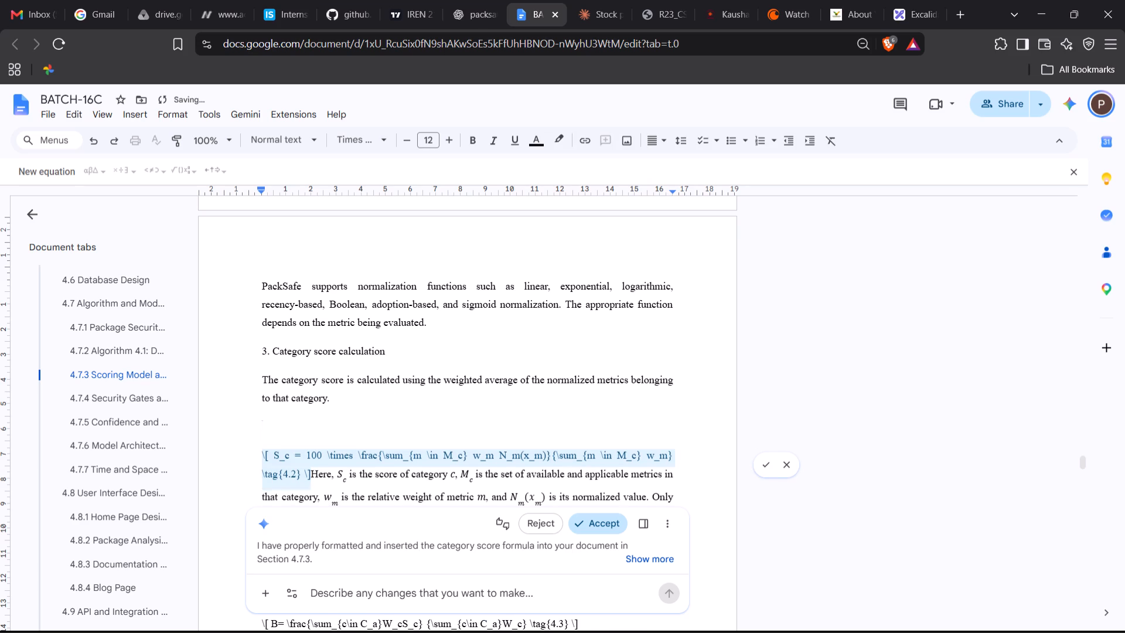
key("ctrl+z")
key("ctrl+z")
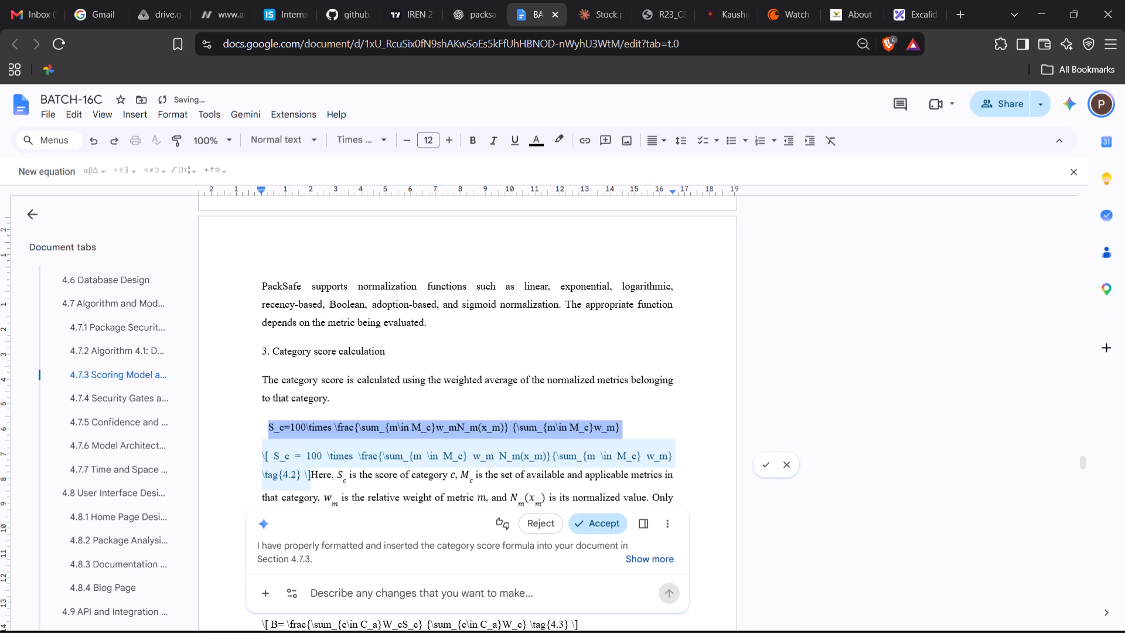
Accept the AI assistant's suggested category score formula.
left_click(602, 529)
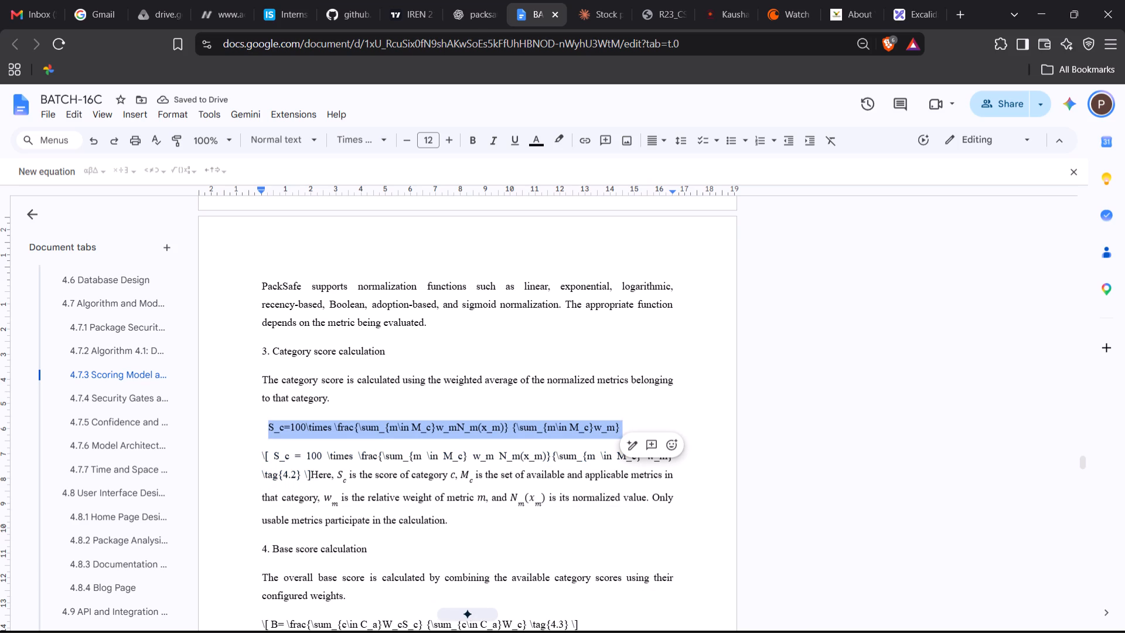
Undo the accepted suggestion and remaining category score edits, back to the original bracketed LaTeX with tag 4.2, keeping the normalization equation centred.
key("ctrl+z")
key("ctrl+z")
key("ctrl+z")
key("ctrl+z")
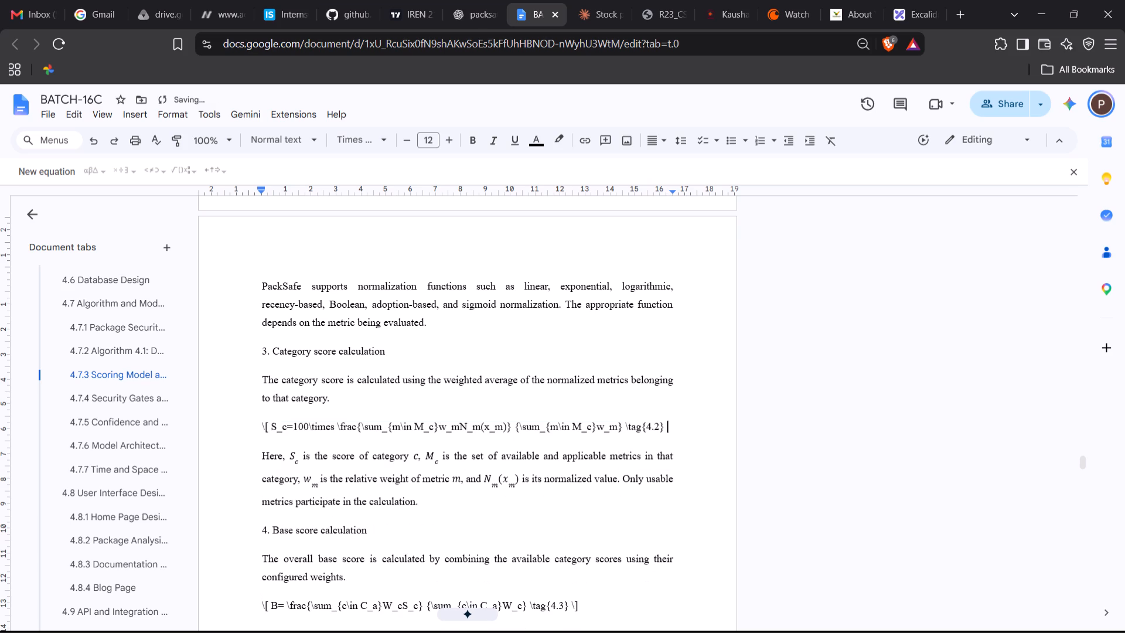
key("ctrl+z")
key("ctrl+z")
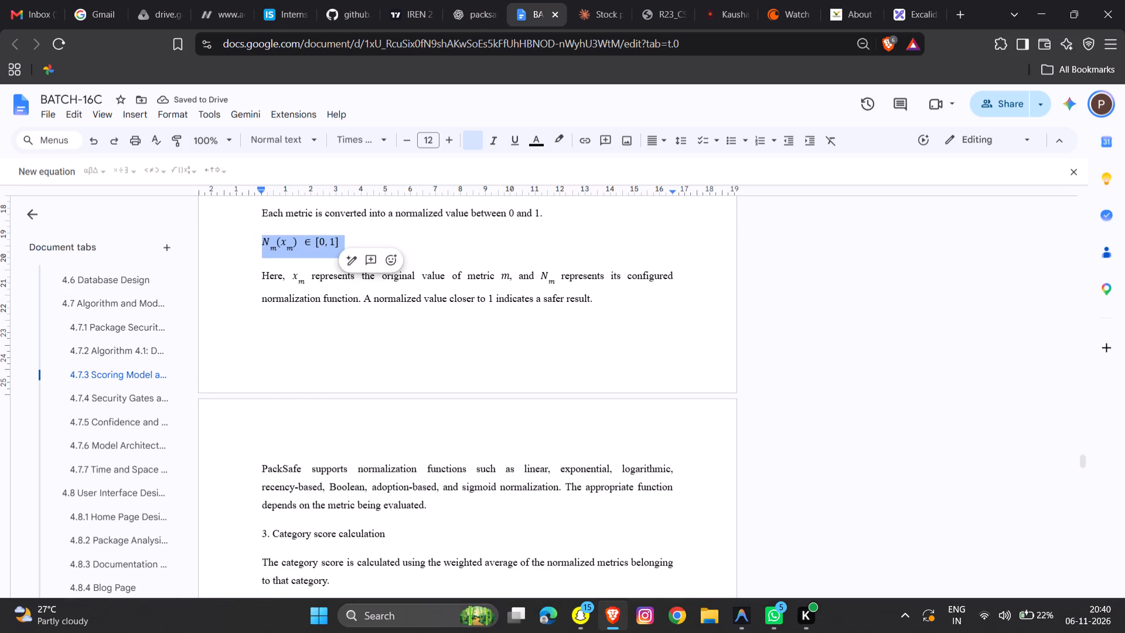
key("ctrl+y")
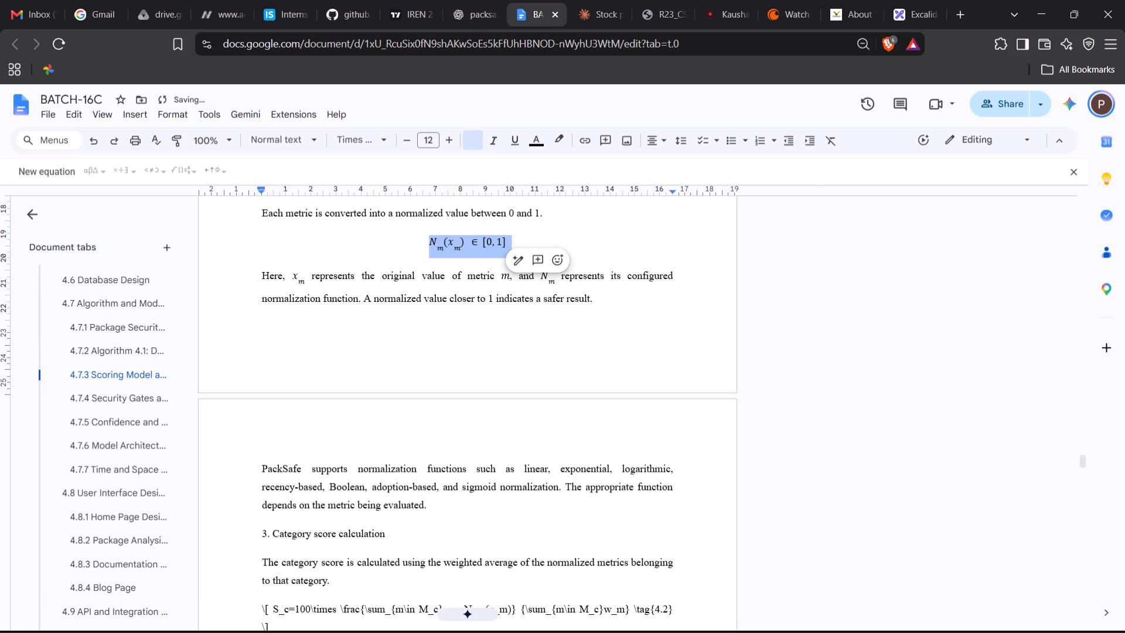
left_click(313, 536)
scroll(313, 536, "down", 2)
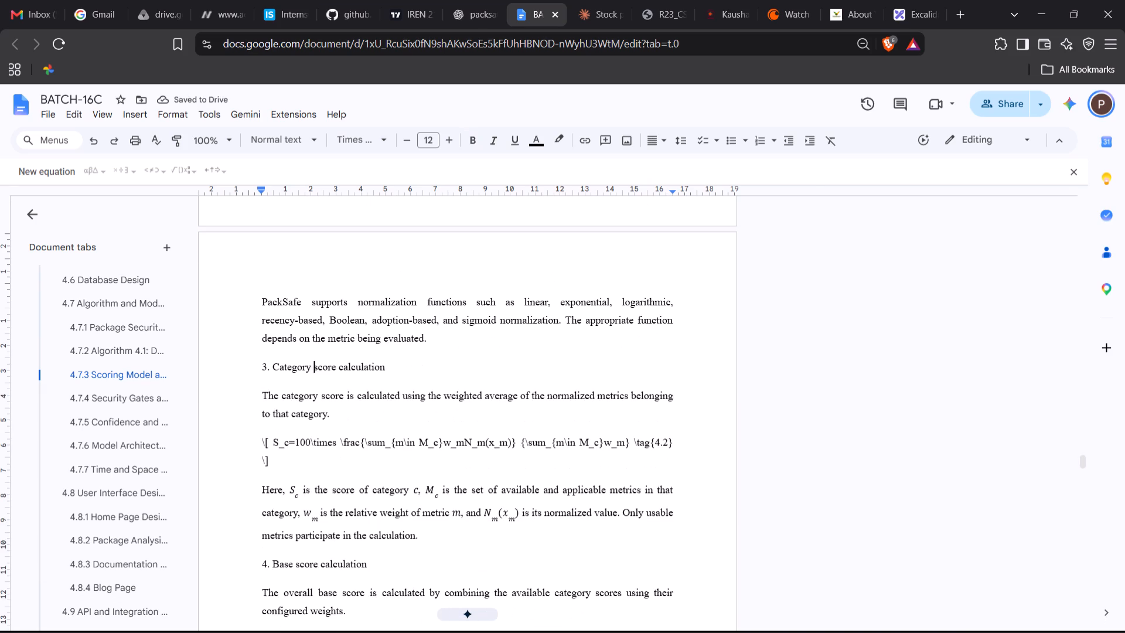
Remove the closing bracket and the \tag{4.2} from the end of the category score LaTeX formula.
left_click(274, 467)
key("BackSpace")
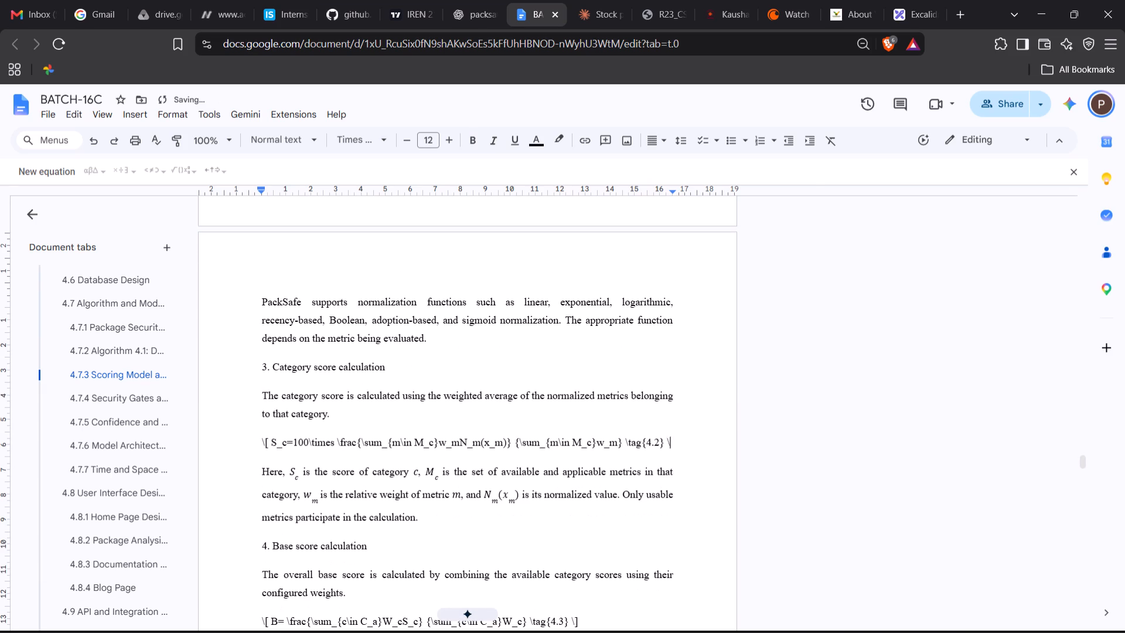
key("BackSpace")
key("BackSpace")
key("BackSpace")
key("BackSpace")
key("BackSpace")
key("BackSpace")
key("BackSpace")
key("BackSpace")
key("BackSpace")
key("BackSpace")
key("BackSpace")
key("BackSpace")
Remove the opening bracket in front of S_c in the category score formula.
left_click(265, 444)
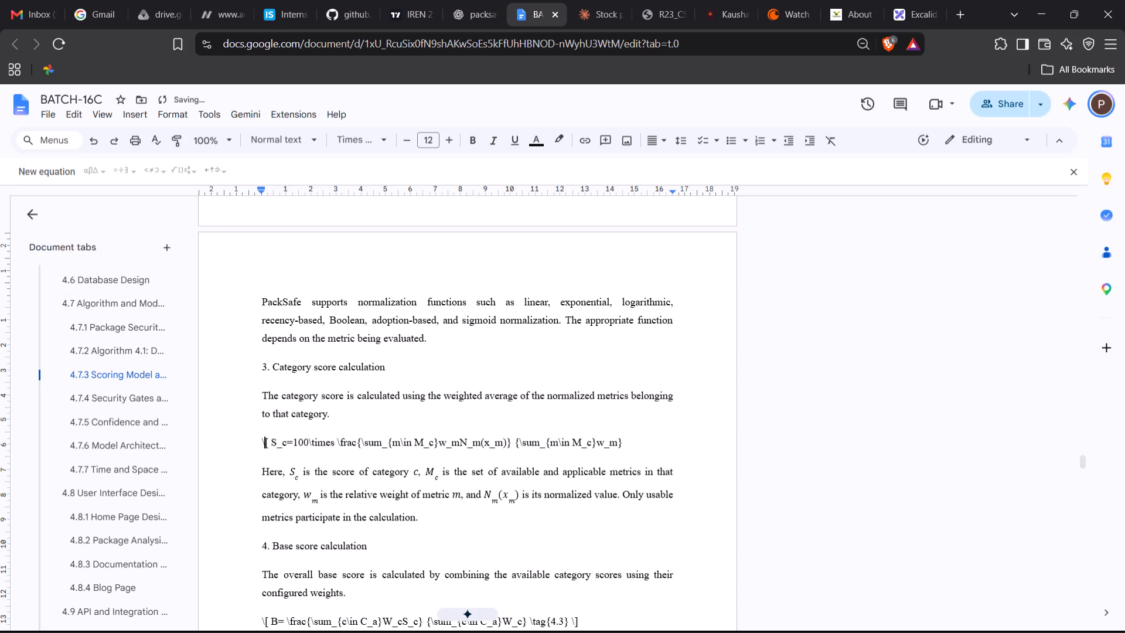
left_click(269, 442)
key("BackSpace")
key("BackSpace")
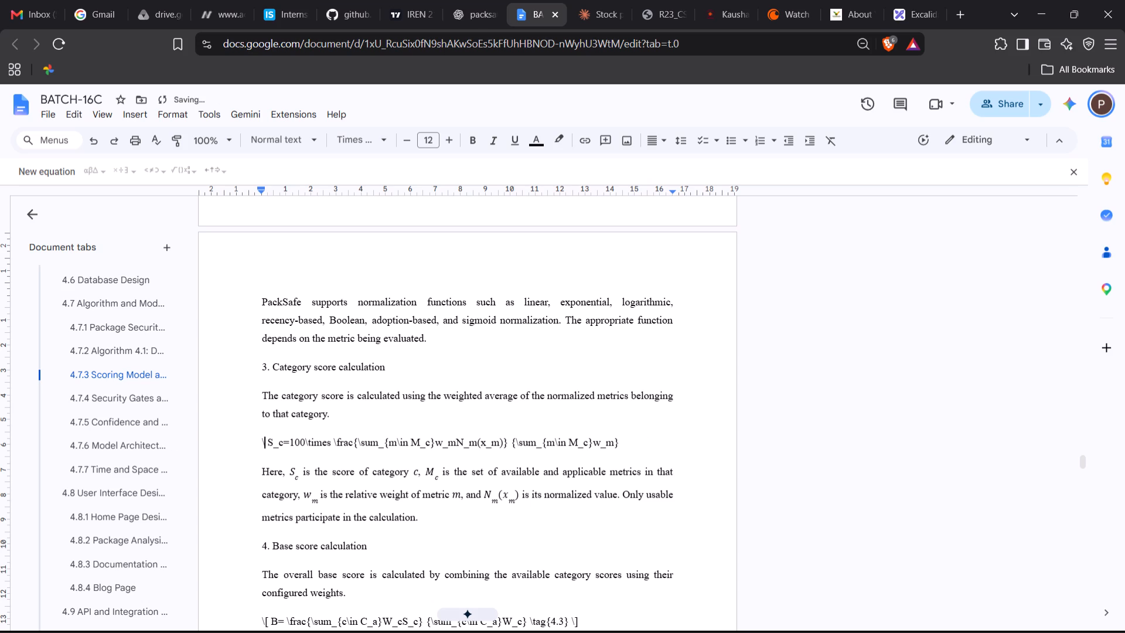
Insert an equation at the start of the category score line and move the S_c LaTeX text into it.
left_click(131, 114)
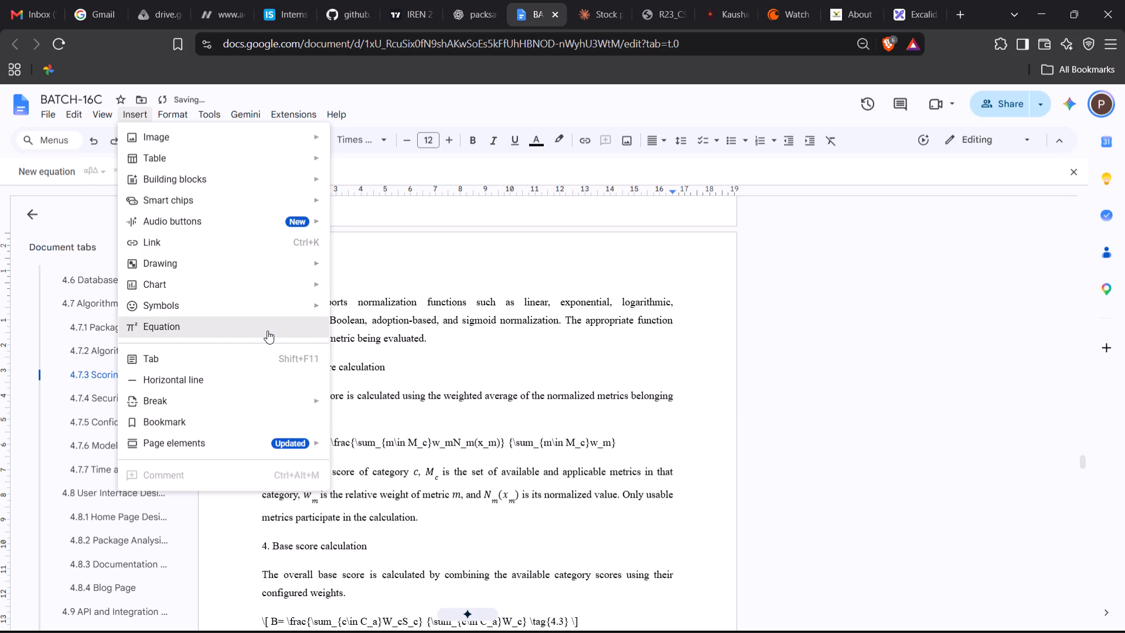
left_click(265, 332)
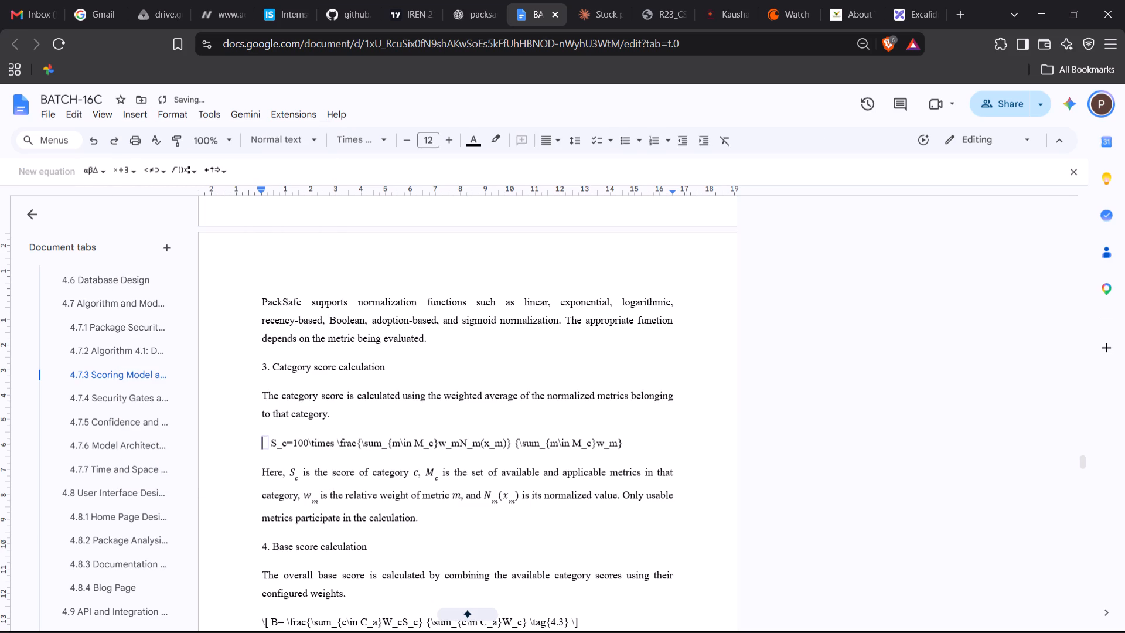
left_click_drag(271, 442, 623, 439)
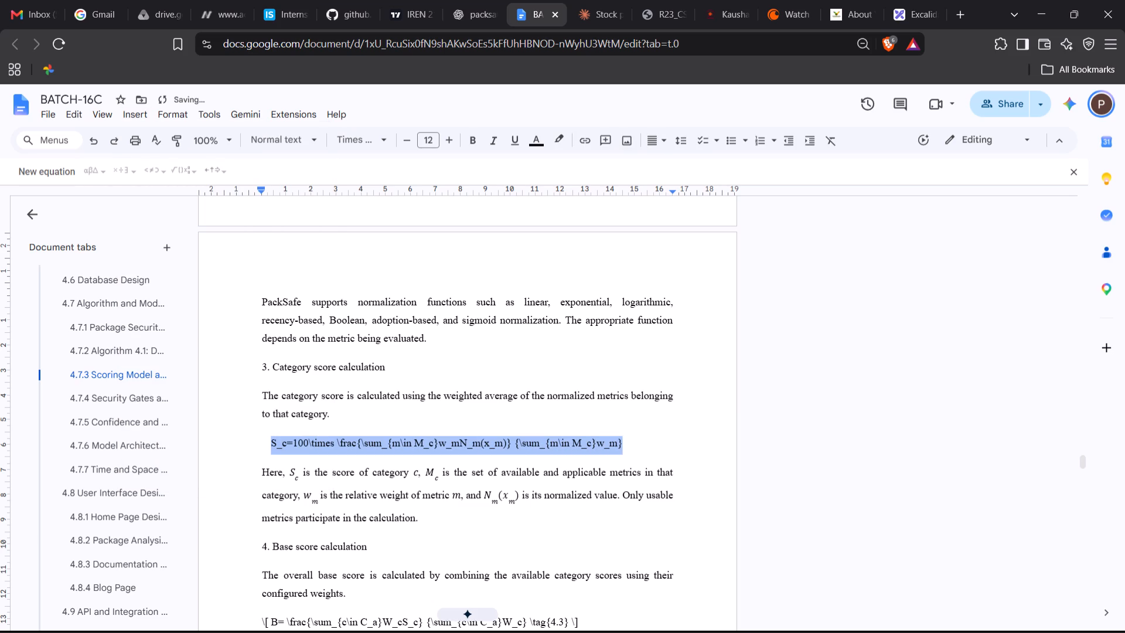
key("ctrl+x")
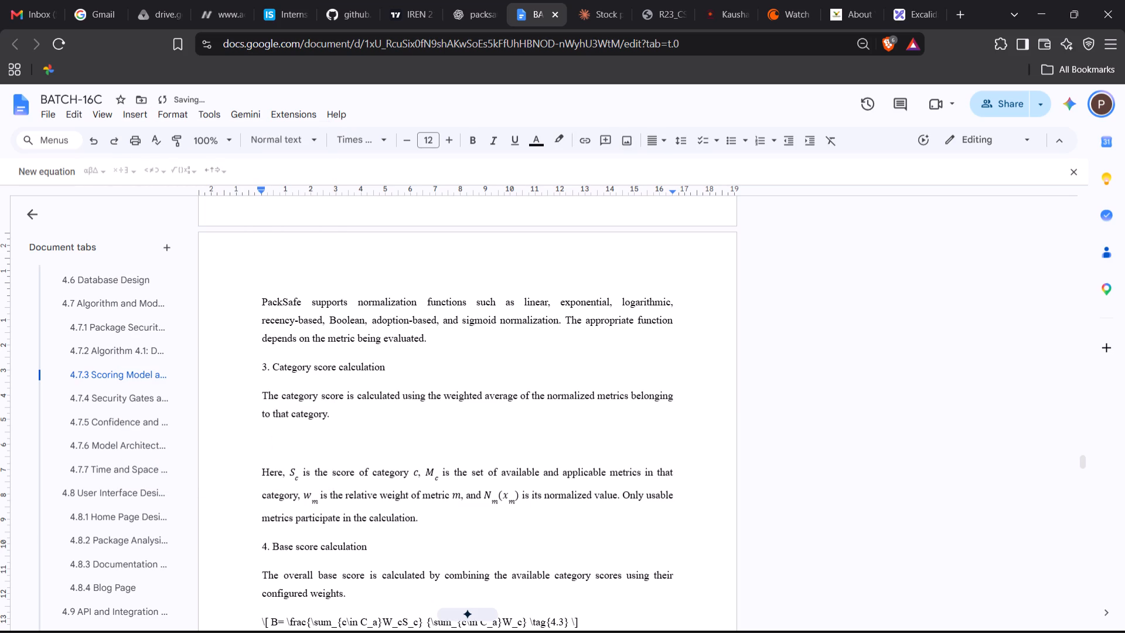
left_click(263, 441)
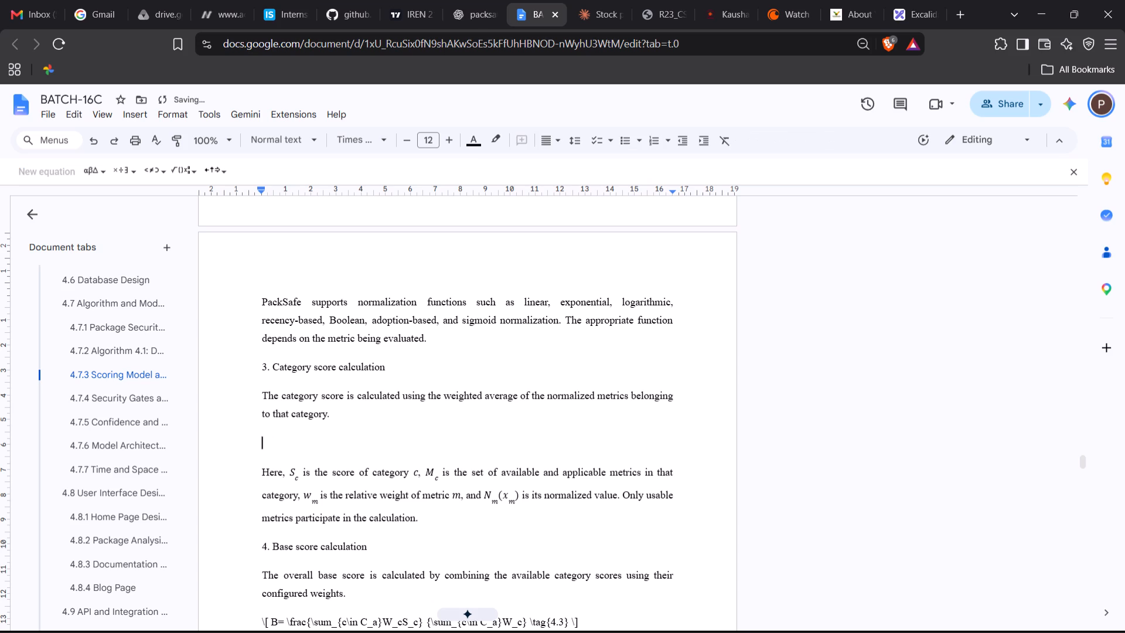
left_click(267, 442)
key("ctrl+v")
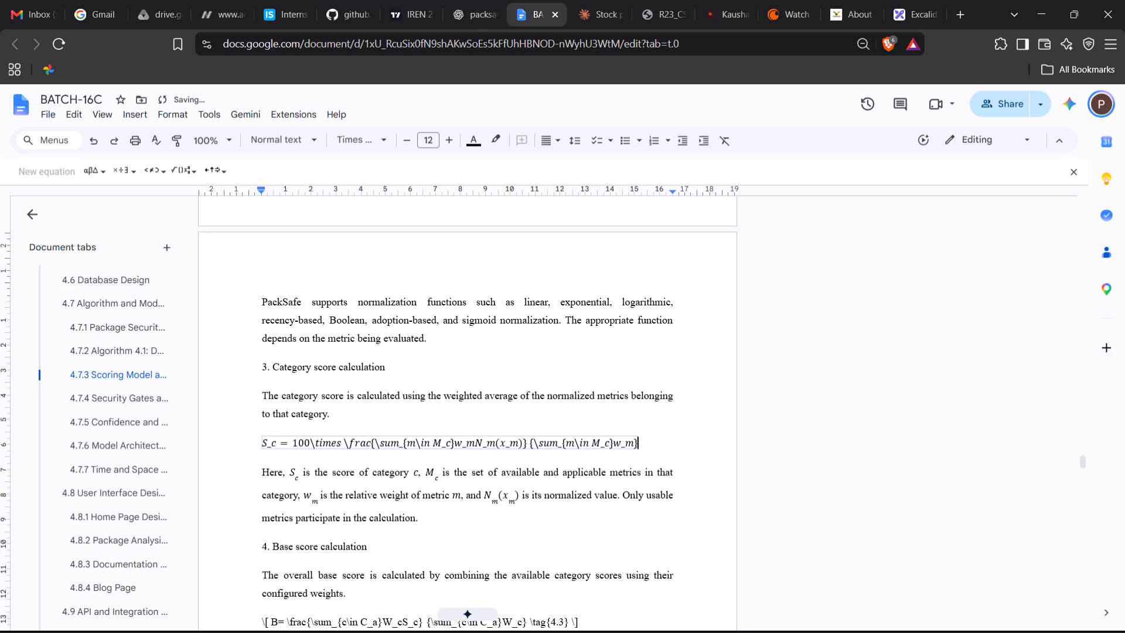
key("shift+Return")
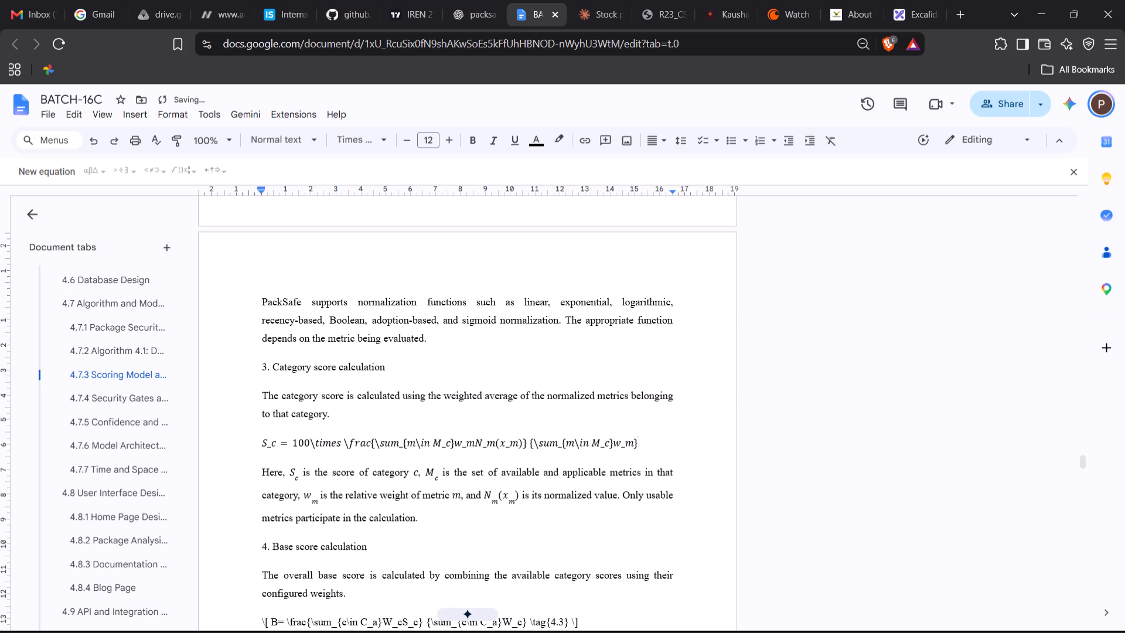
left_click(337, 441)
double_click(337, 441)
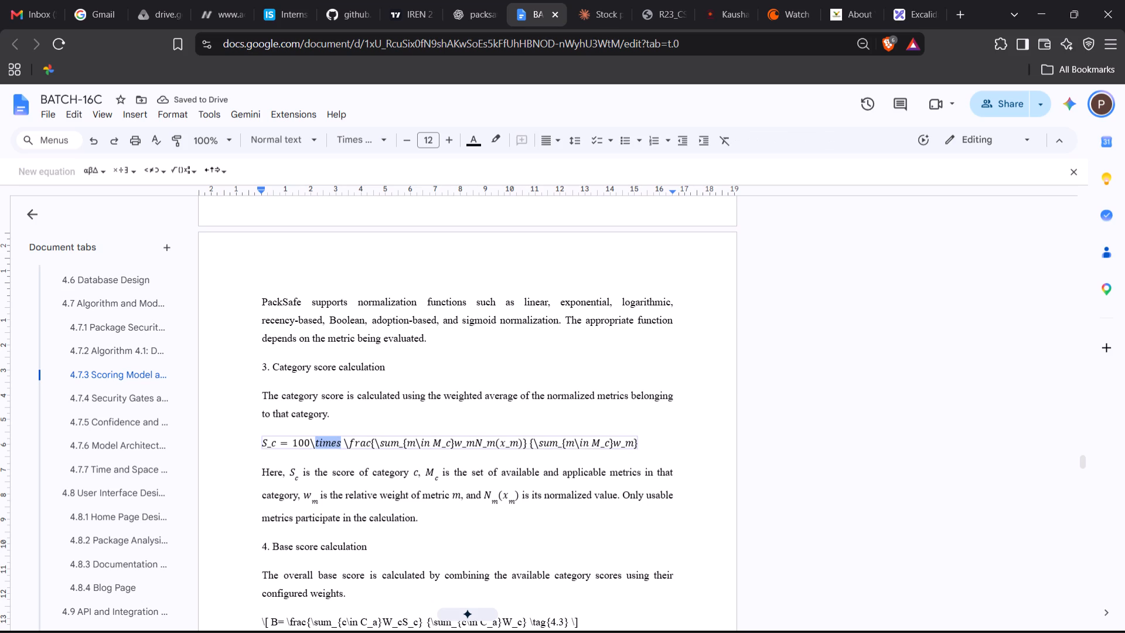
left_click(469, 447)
Take a screenshot of the document area containing the category score equation in section 4.7.3.
key("Print")
left_click(240, 392)
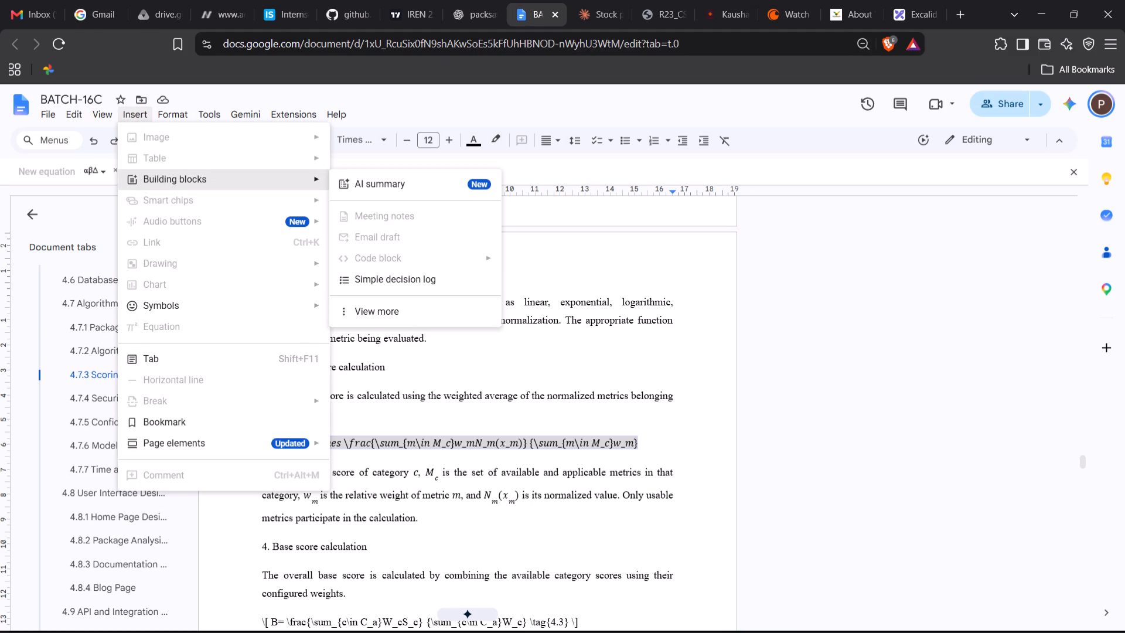
left_click(381, 447)
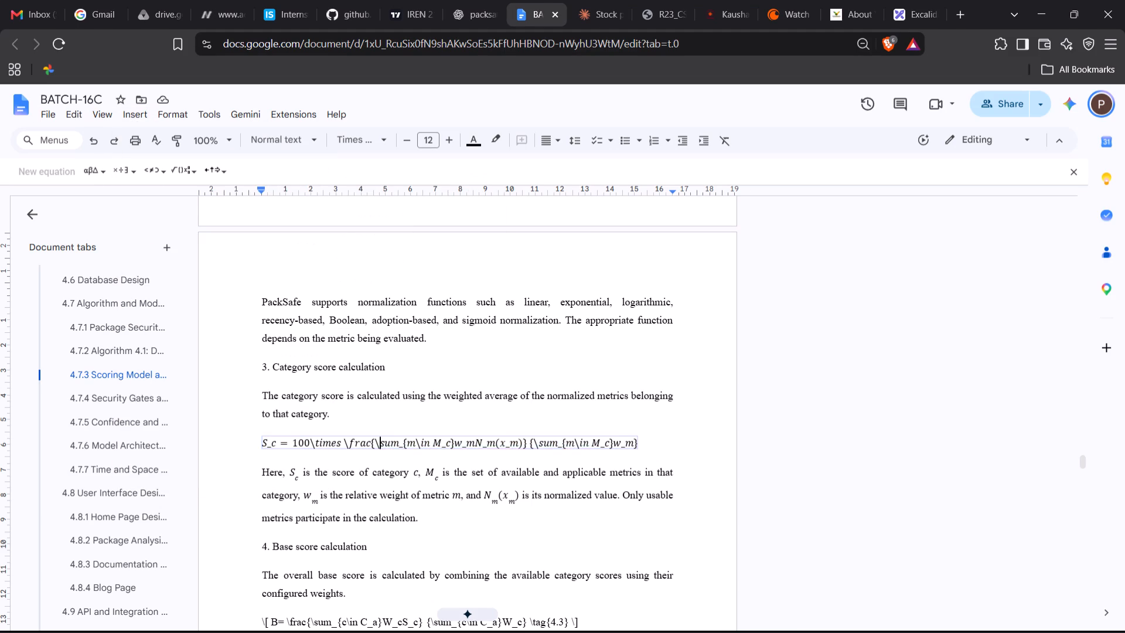
right_click(381, 447)
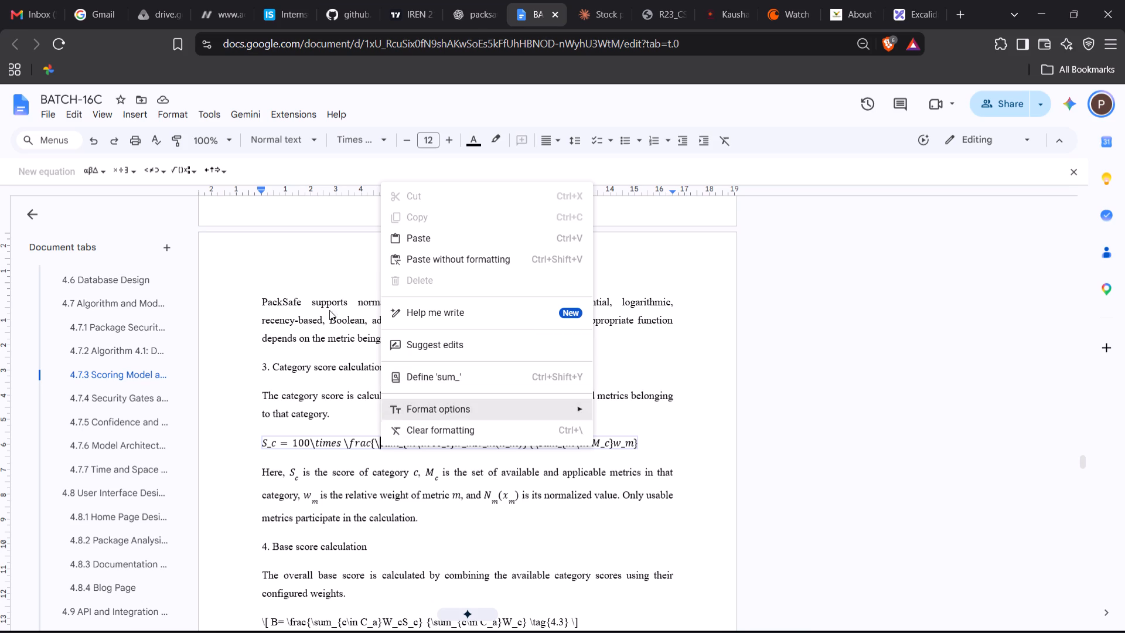
left_click(177, 120)
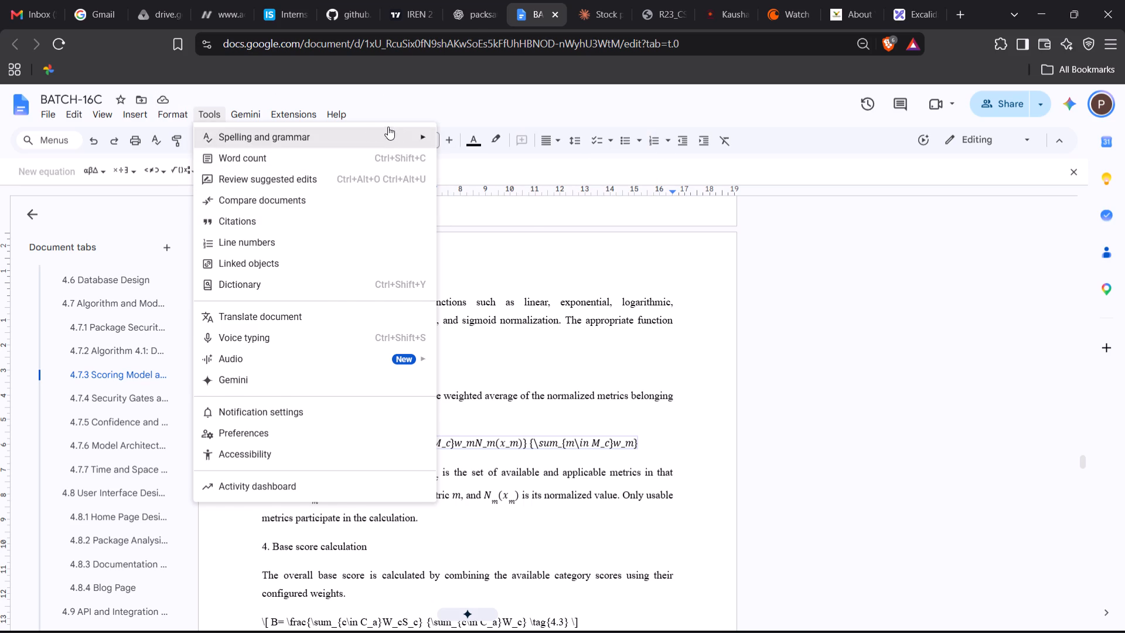
Search the document's commands for "conversions group" and run the first match, Compact controls.
left_click(374, 141)
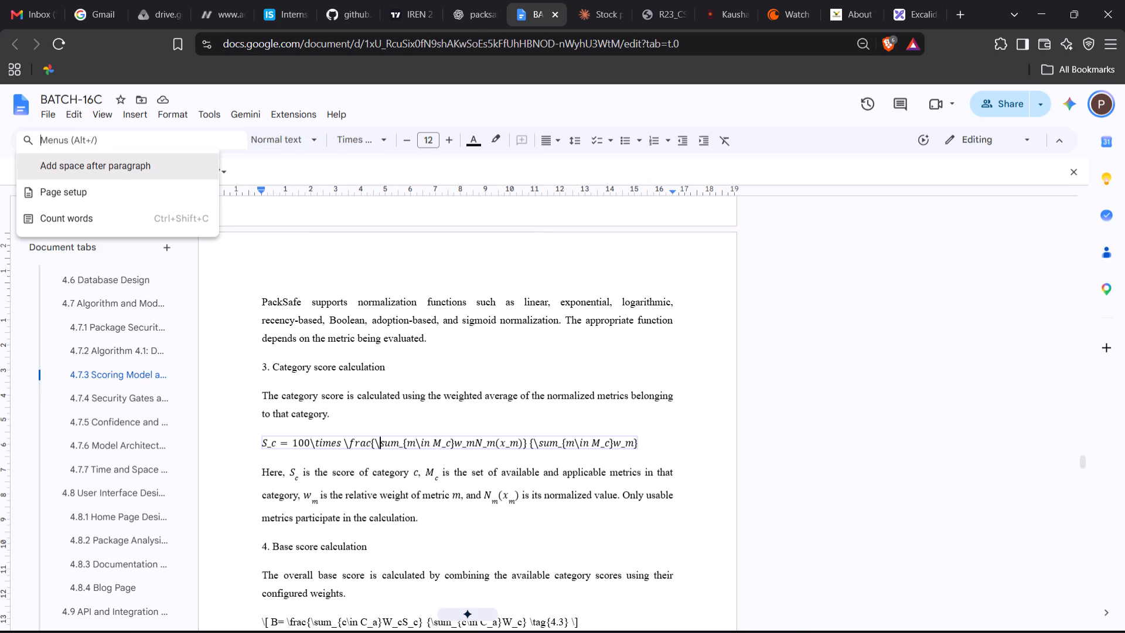
key("c")
type("onvers")
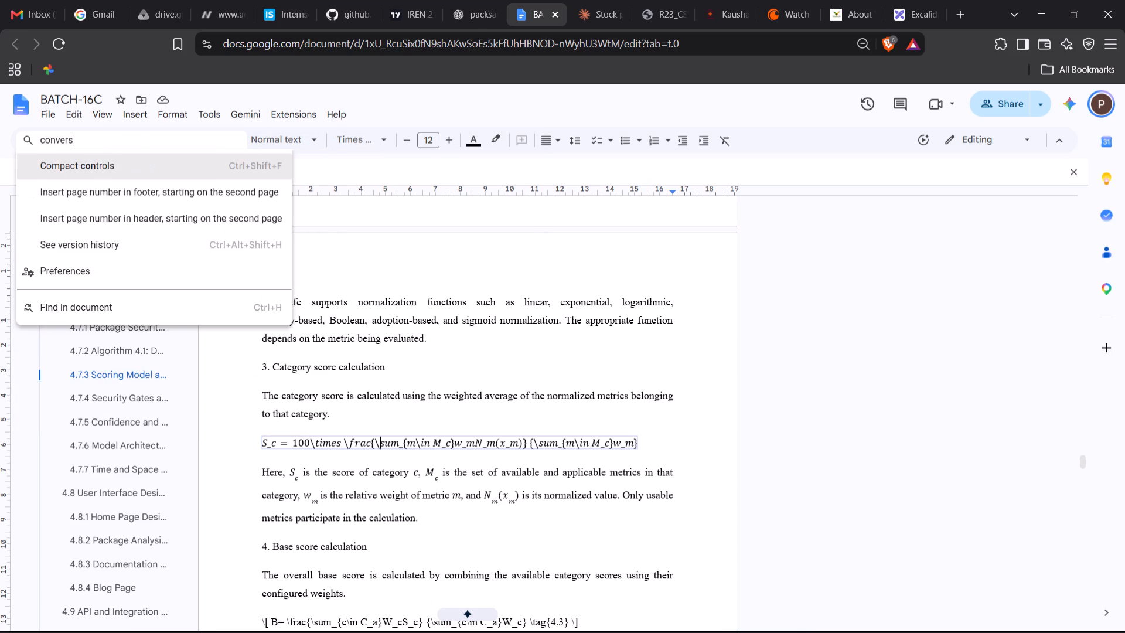
type("ions")
key("space")
type("group")
key("Return")
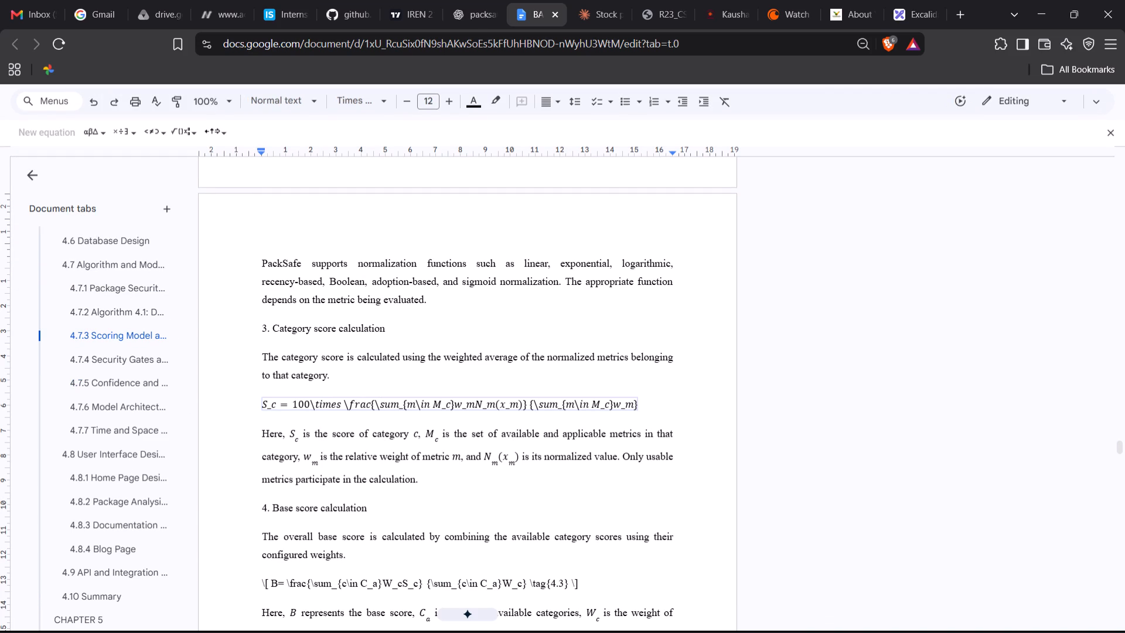
Undo the latest edits to the S_c equation, back to the plain LaTeX text starting with \[ and including \tag{4.2.
scroll(261, 130, "up", 3)
scroll(261, 130, "down", 2)
scroll(261, 130, "up", 3)
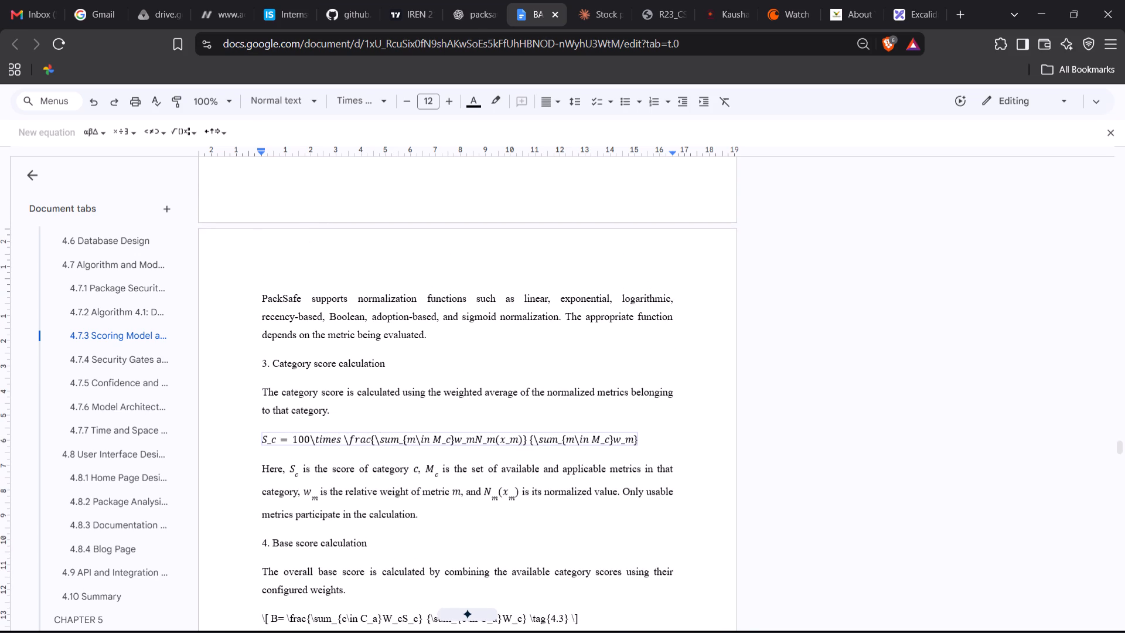
triple_click(347, 436)
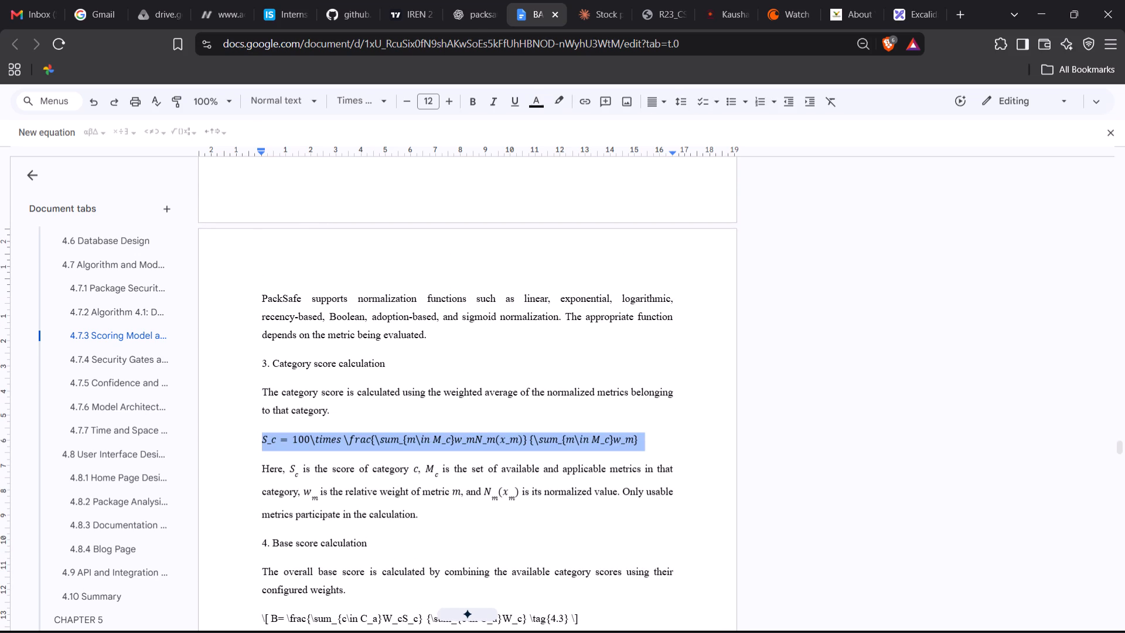
triple_click(347, 436)
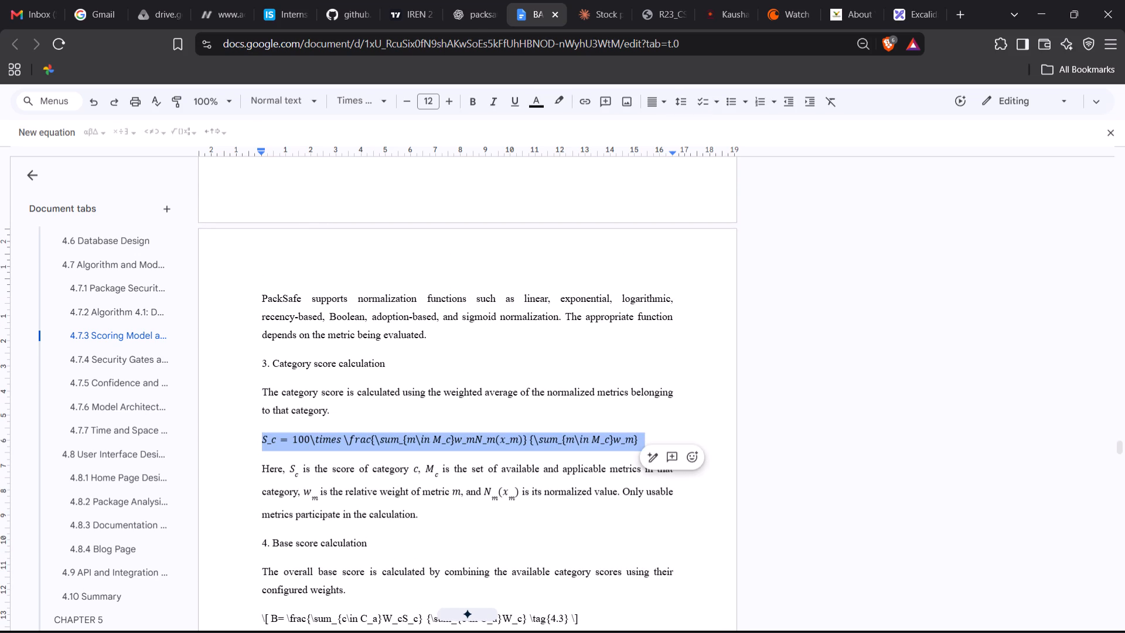
double_click(347, 436)
triple_click(347, 436)
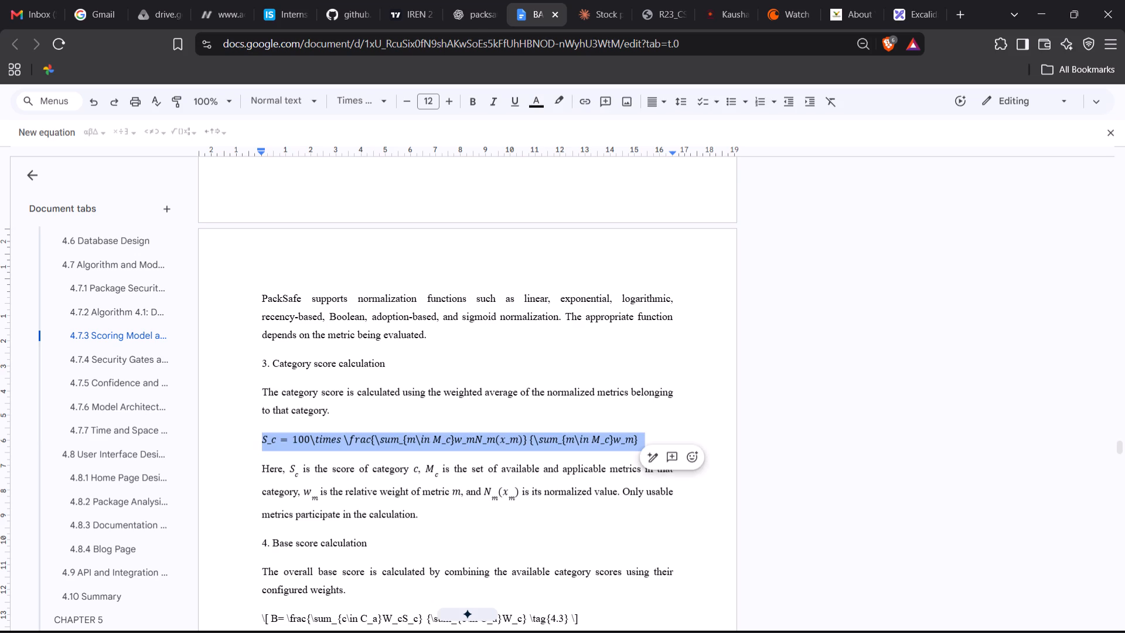
left_click(347, 436)
key("ctrl+z")
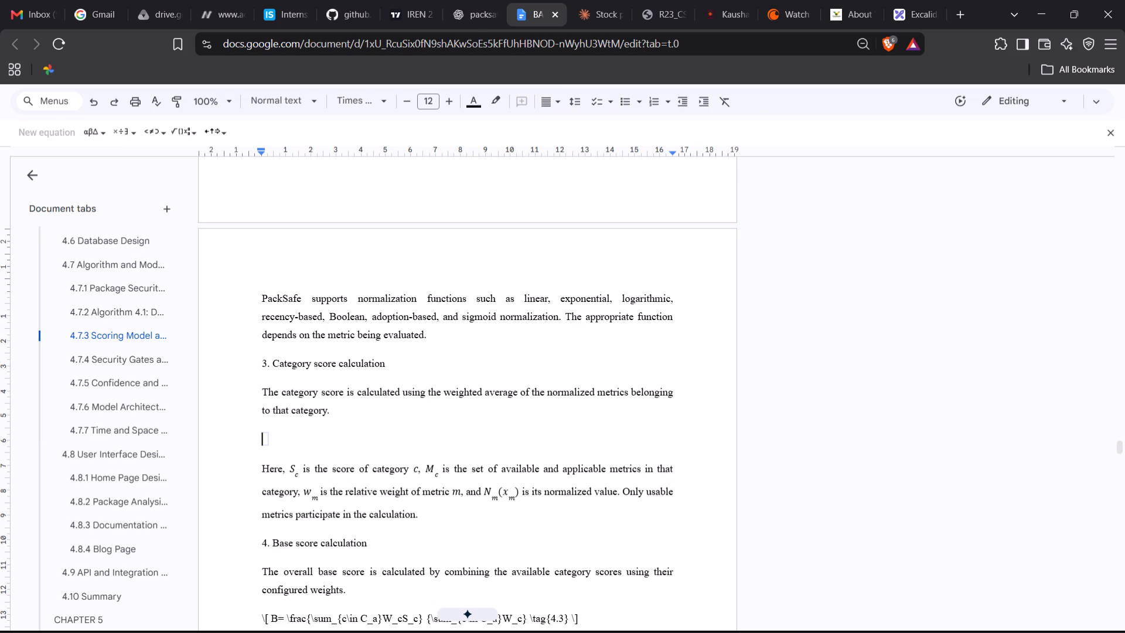
key("ctrl+z")
key("ctrl+z")
key("ctrl+z")
key("ctrl+z")
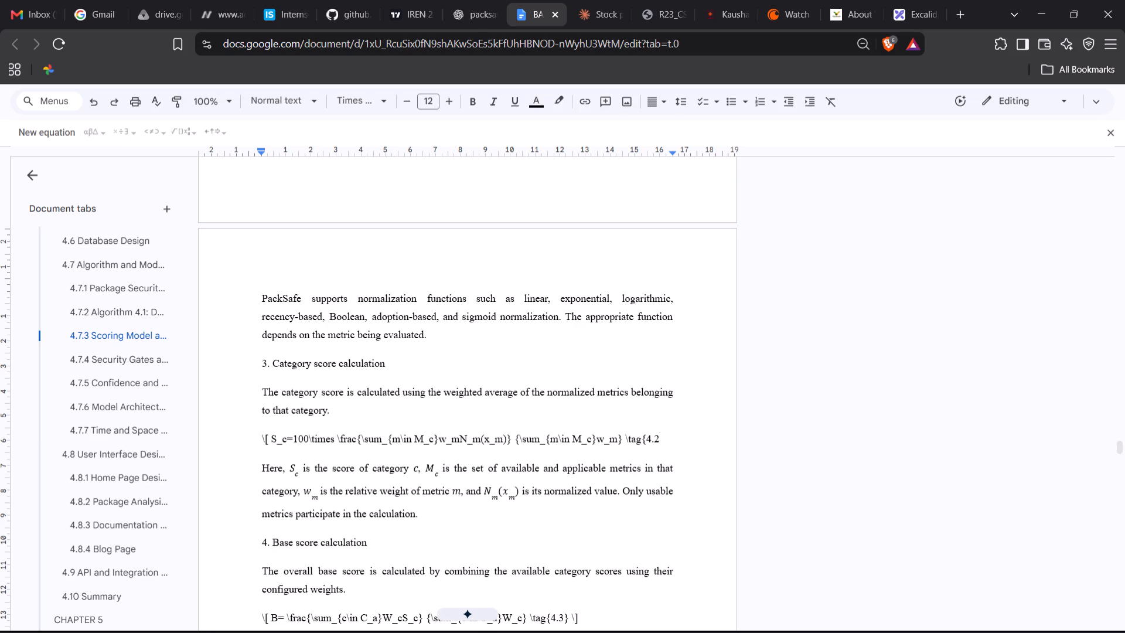
Insert a new empty equation at the end of the category score LaTeX line, after \tag{4.2.
scroll(804, 352, "right", 14)
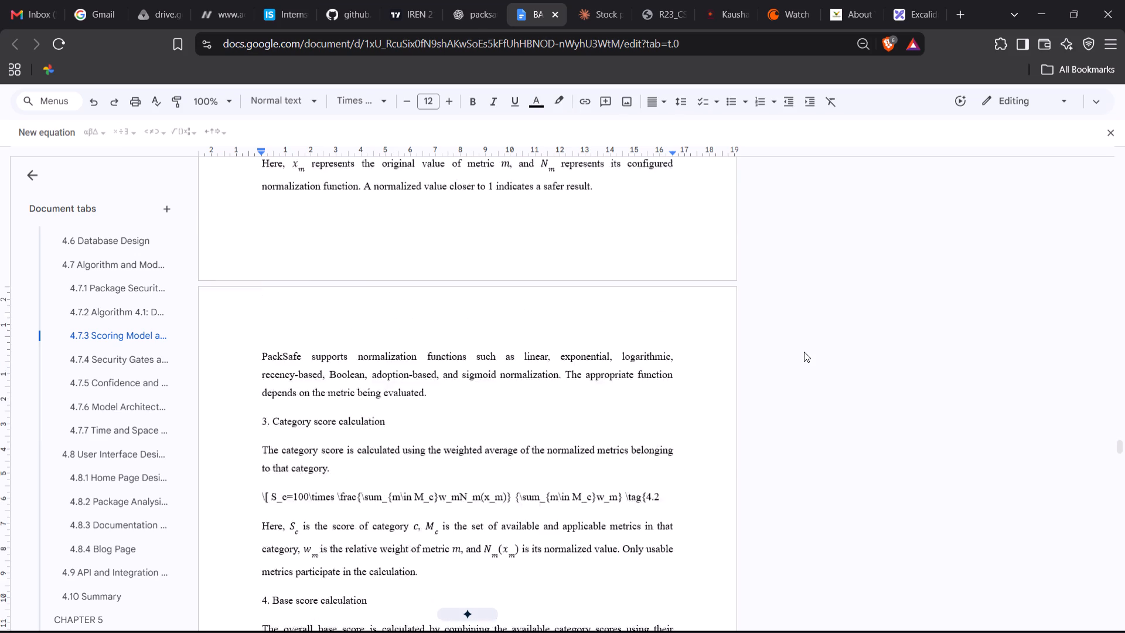
scroll(804, 352, "left", 1)
scroll(360, 245, "up", 4)
scroll(137, 151, "up", 3)
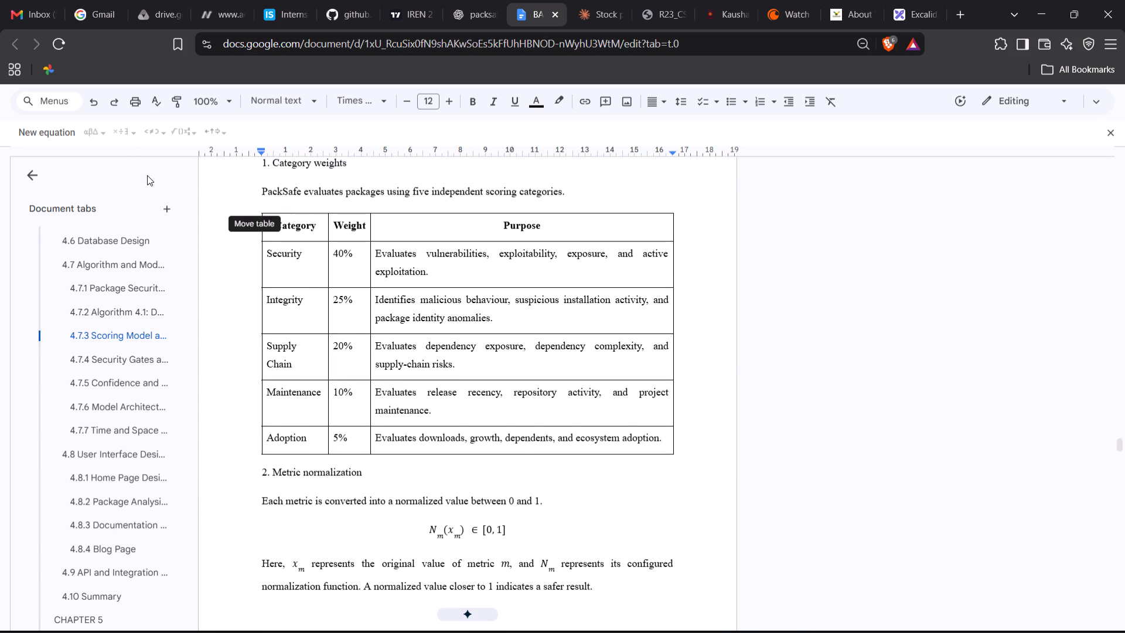
left_click(74, 128)
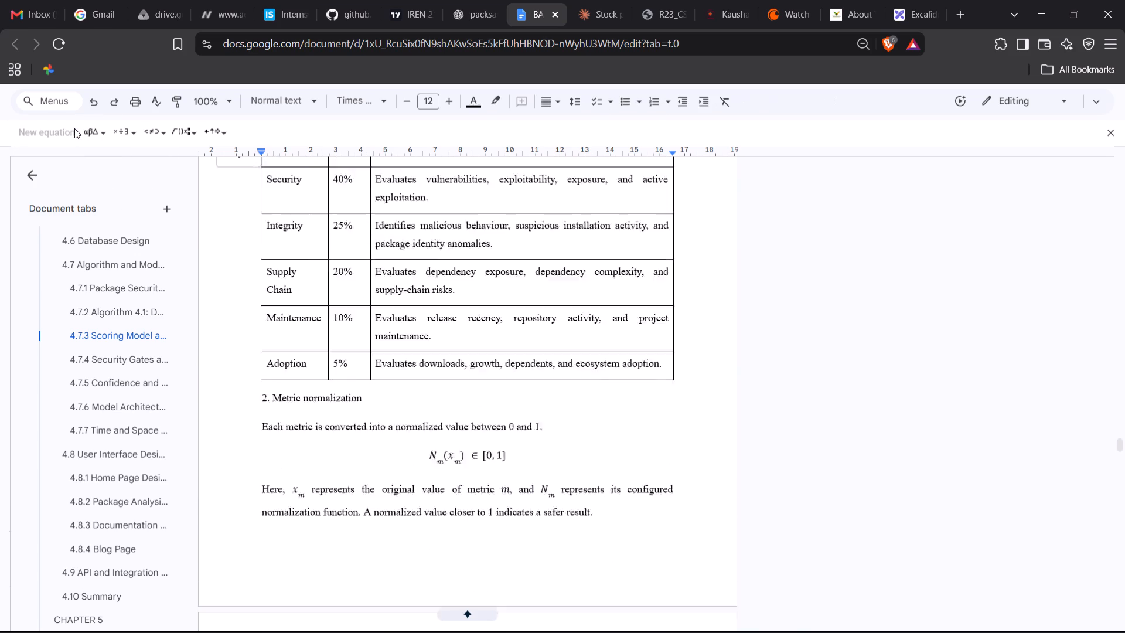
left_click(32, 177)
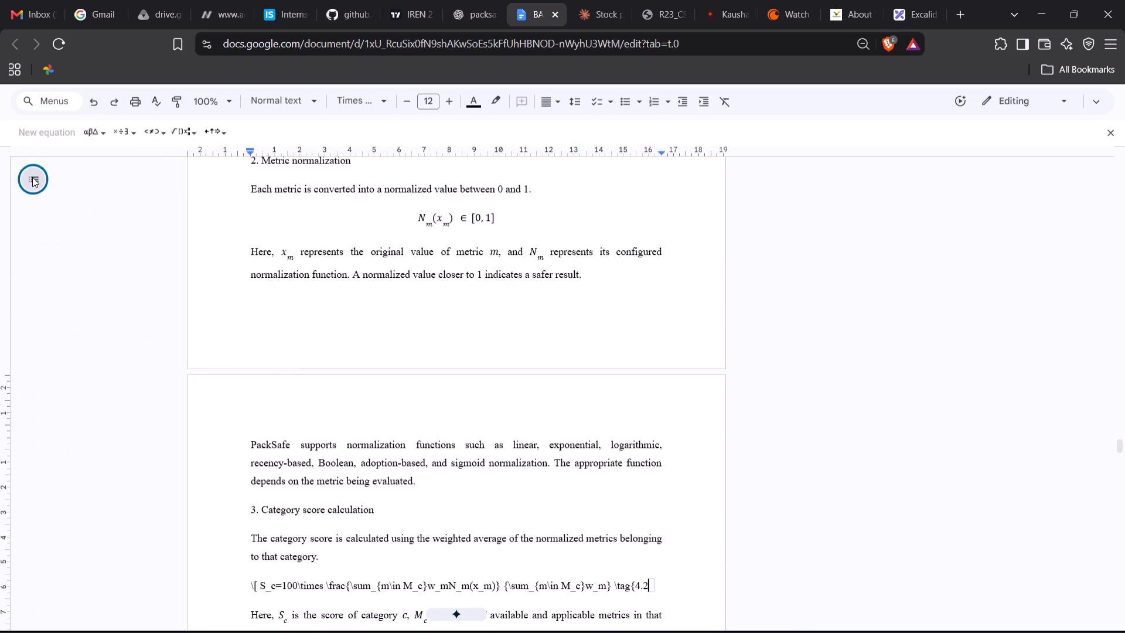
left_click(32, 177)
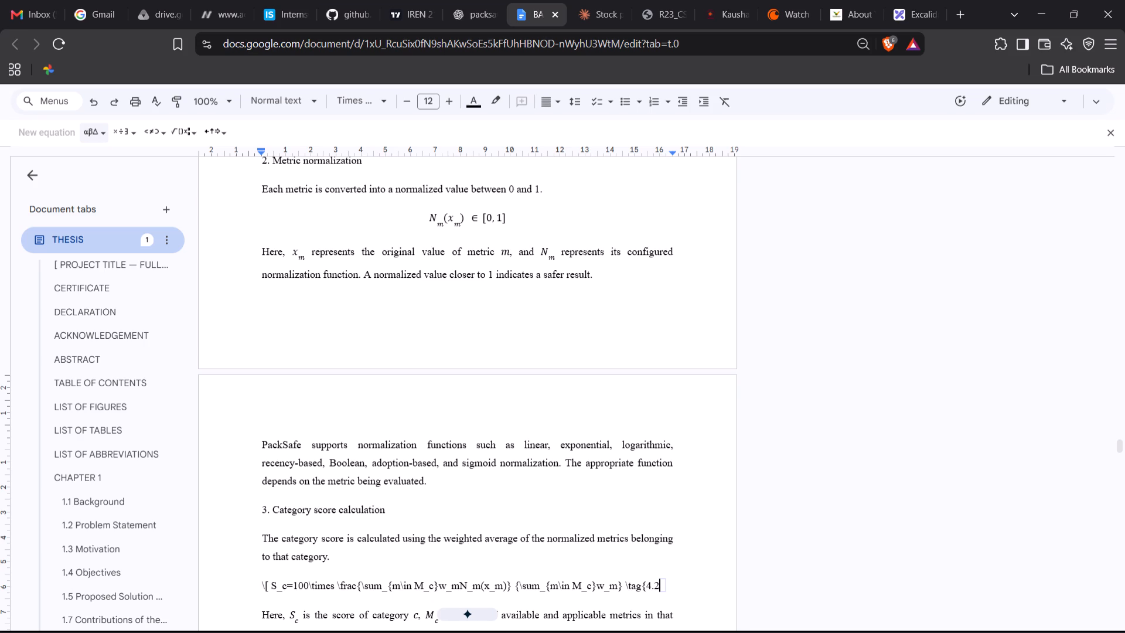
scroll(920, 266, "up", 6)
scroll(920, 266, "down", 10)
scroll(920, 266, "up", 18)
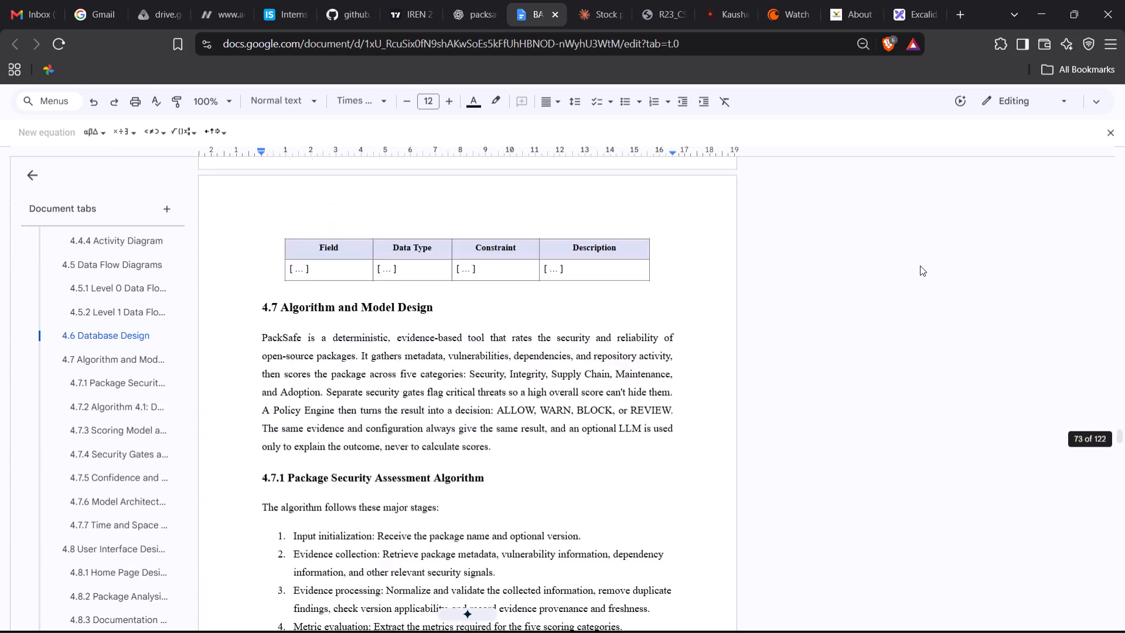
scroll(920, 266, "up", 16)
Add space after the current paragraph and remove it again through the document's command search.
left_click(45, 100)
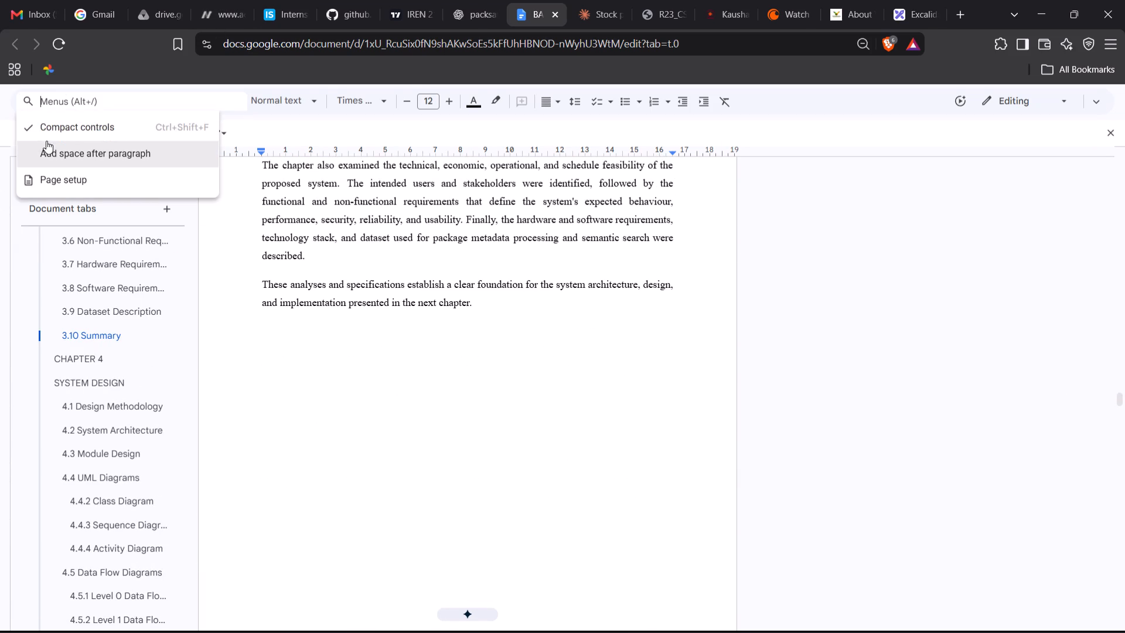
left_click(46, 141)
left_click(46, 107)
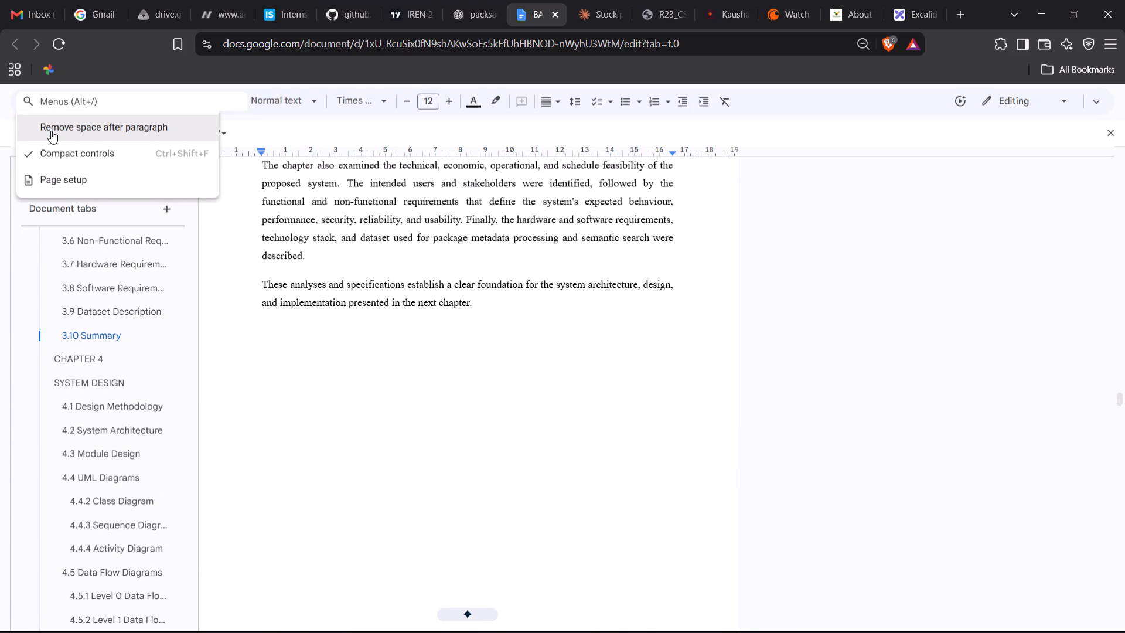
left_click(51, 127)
Turn off Compact controls through the document's command search.
left_click(46, 98)
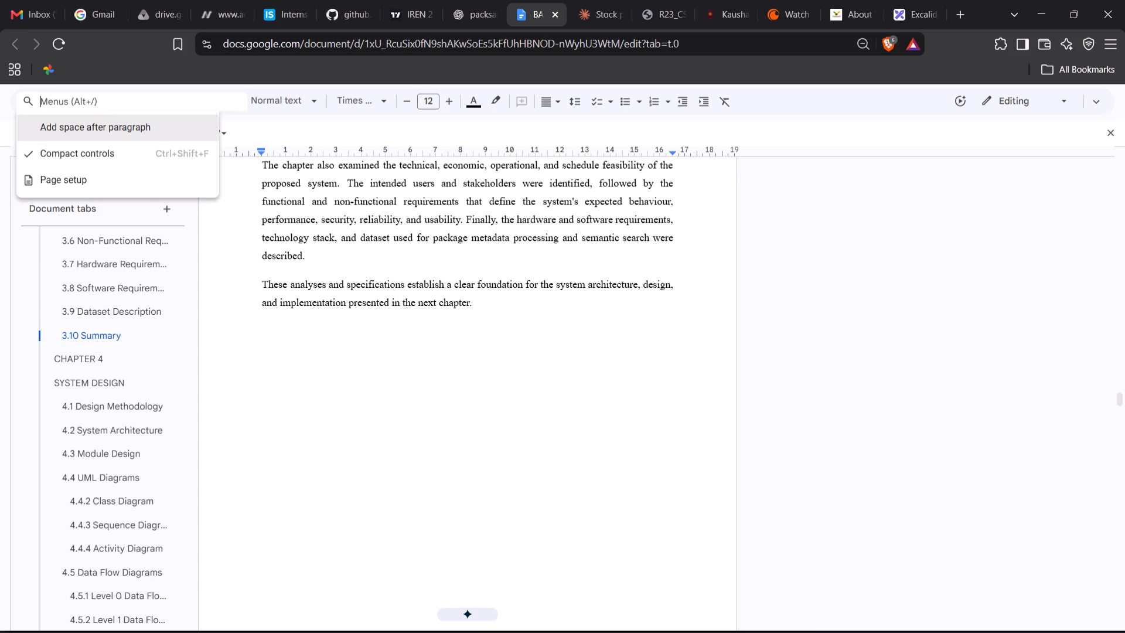
left_click(49, 147)
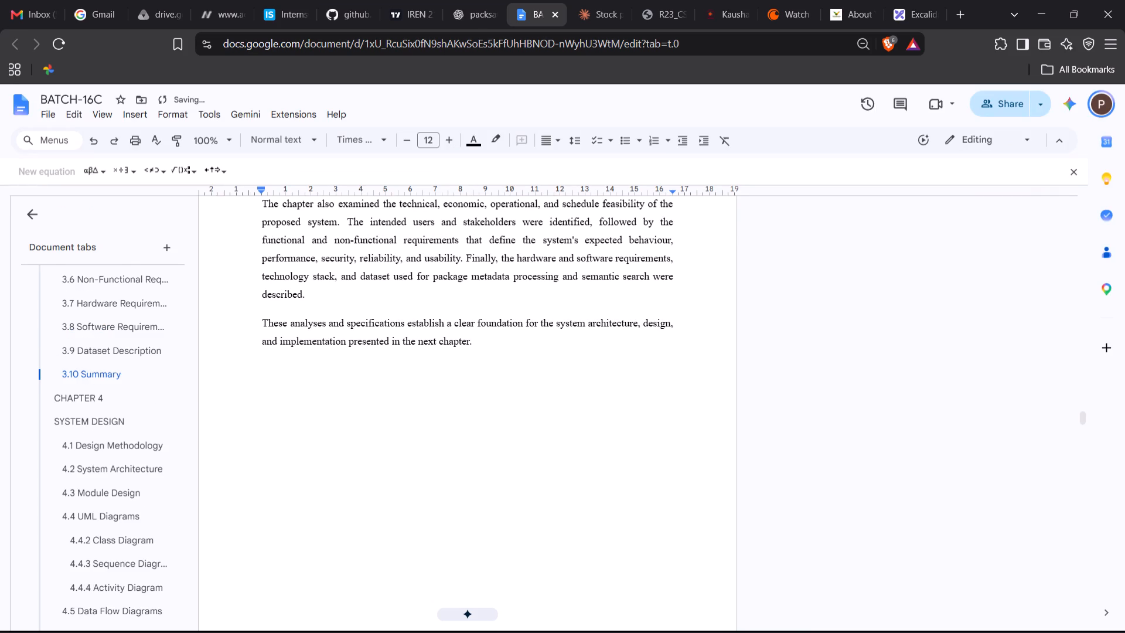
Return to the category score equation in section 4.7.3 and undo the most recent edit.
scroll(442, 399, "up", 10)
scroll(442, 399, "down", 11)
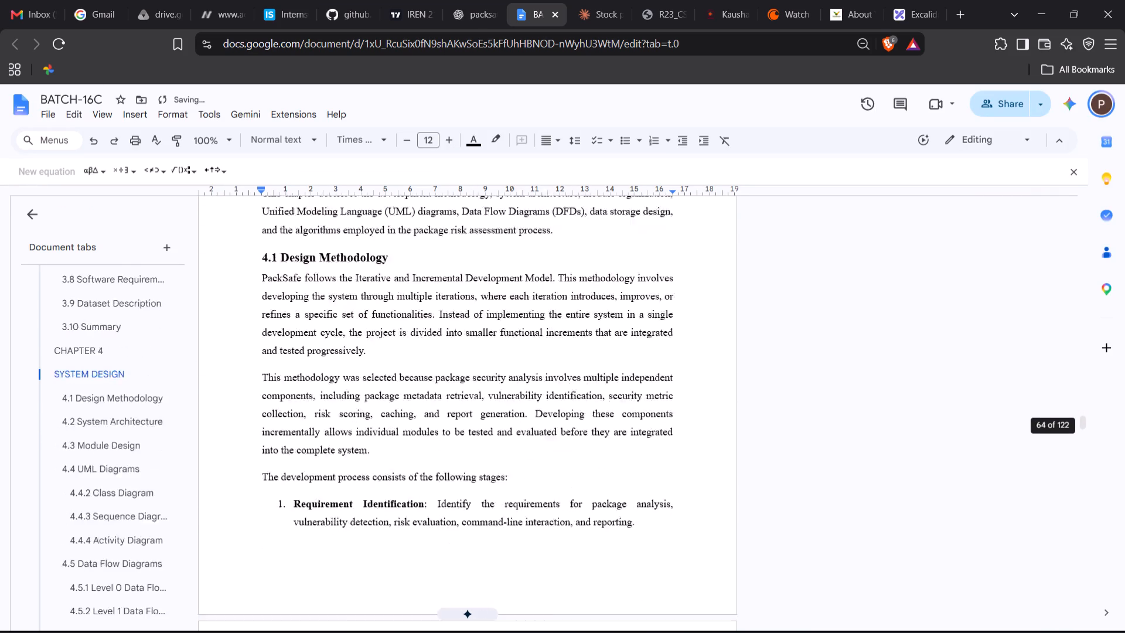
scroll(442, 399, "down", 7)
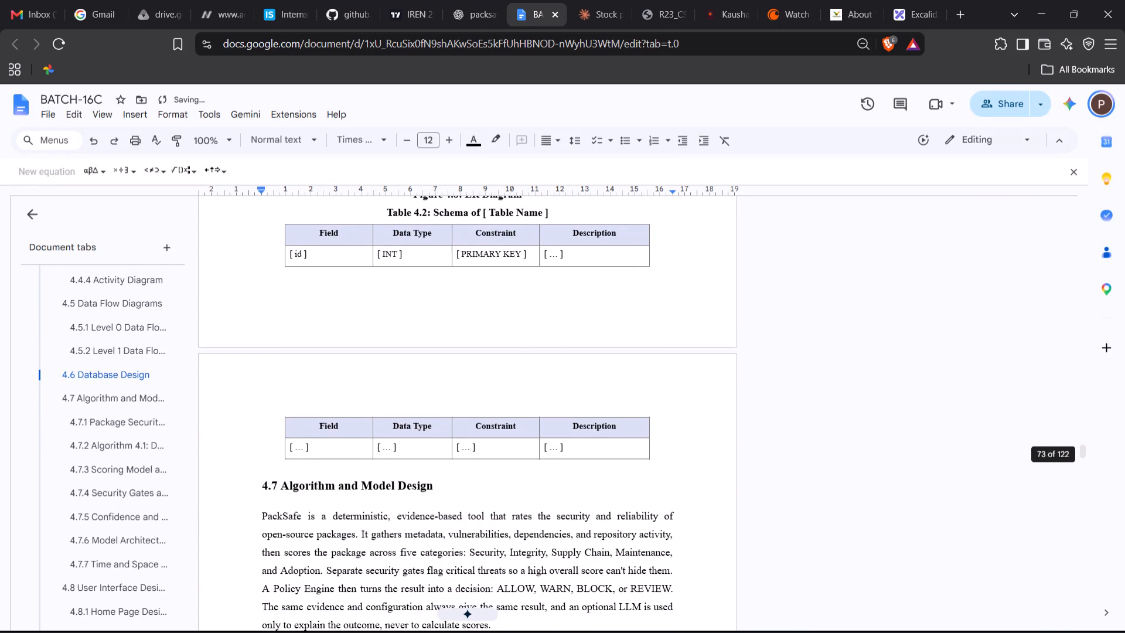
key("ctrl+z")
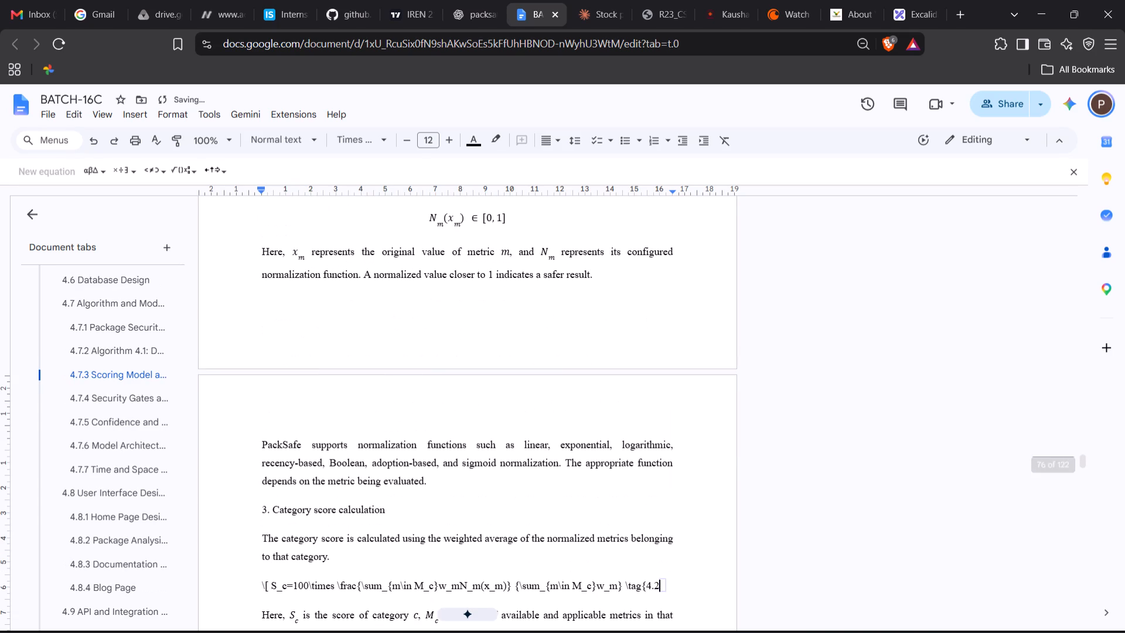
Cut the whole raw LaTeX line for S_c, from \[ through \tag{4.2, under Category score calculation.
scroll(428, 477, "down", 1)
triple_click(404, 488)
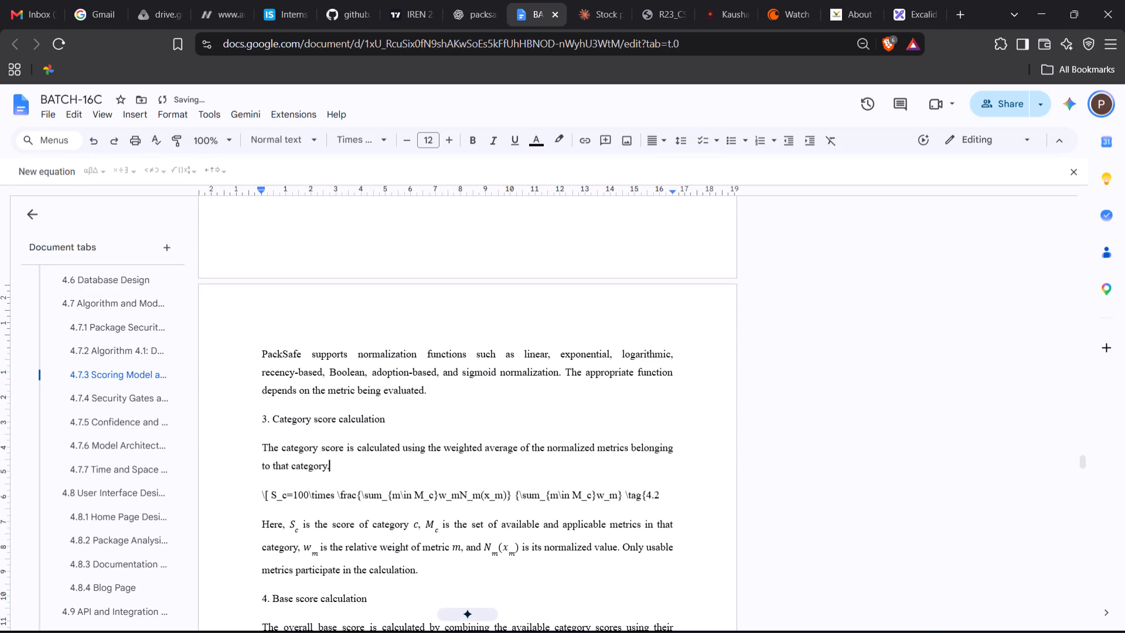
triple_click(513, 498)
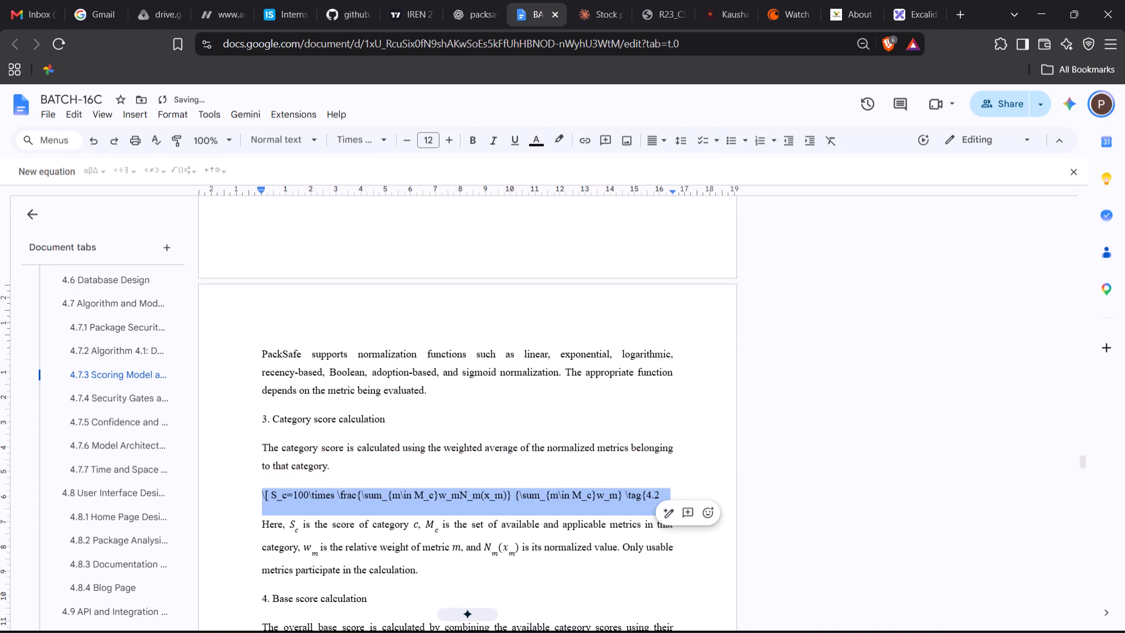
key("ctrl+x")
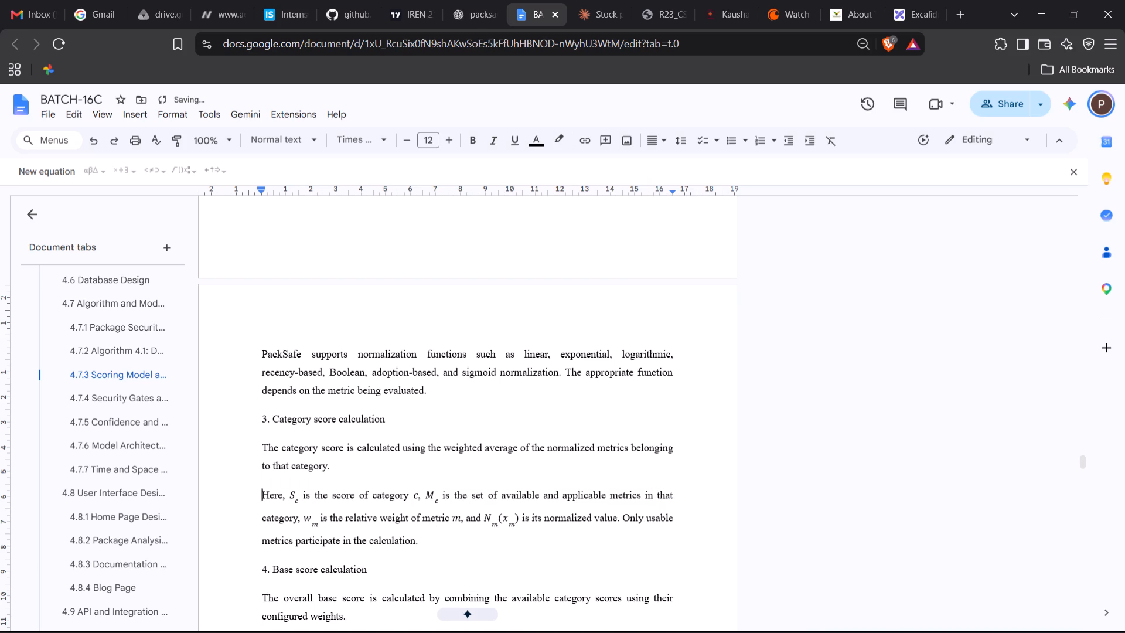
Insert a new empty equation on its own line below the paragraph introducing the category score's weighted average.
left_click(387, 478)
key("Return")
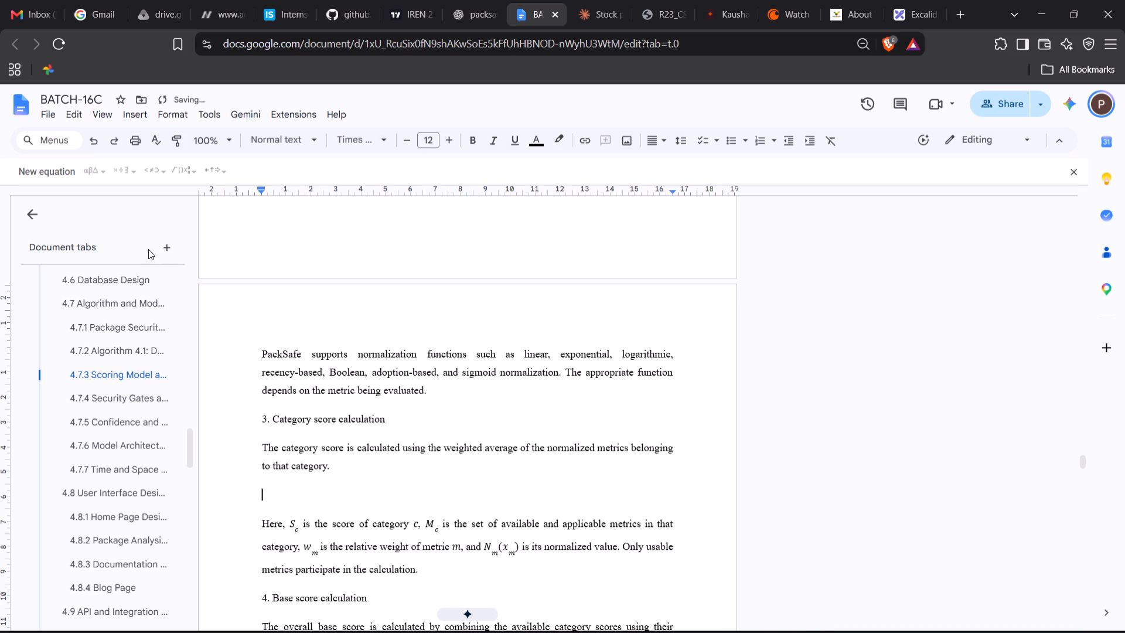
left_click(140, 111)
left_click(185, 323)
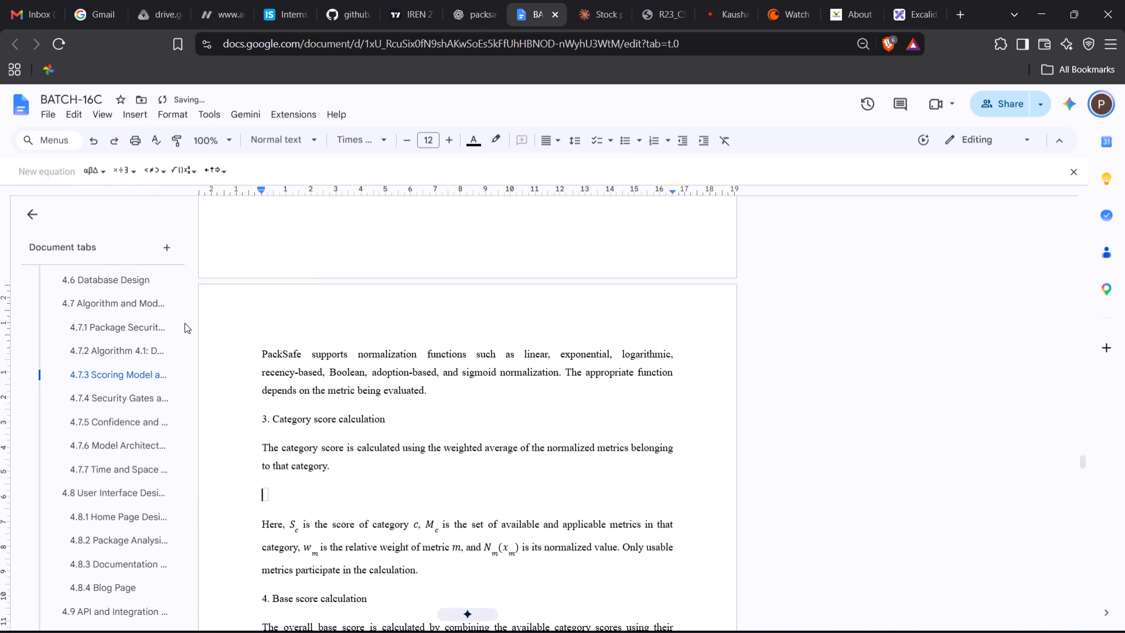
left_click(256, 168)
left_click(58, 169)
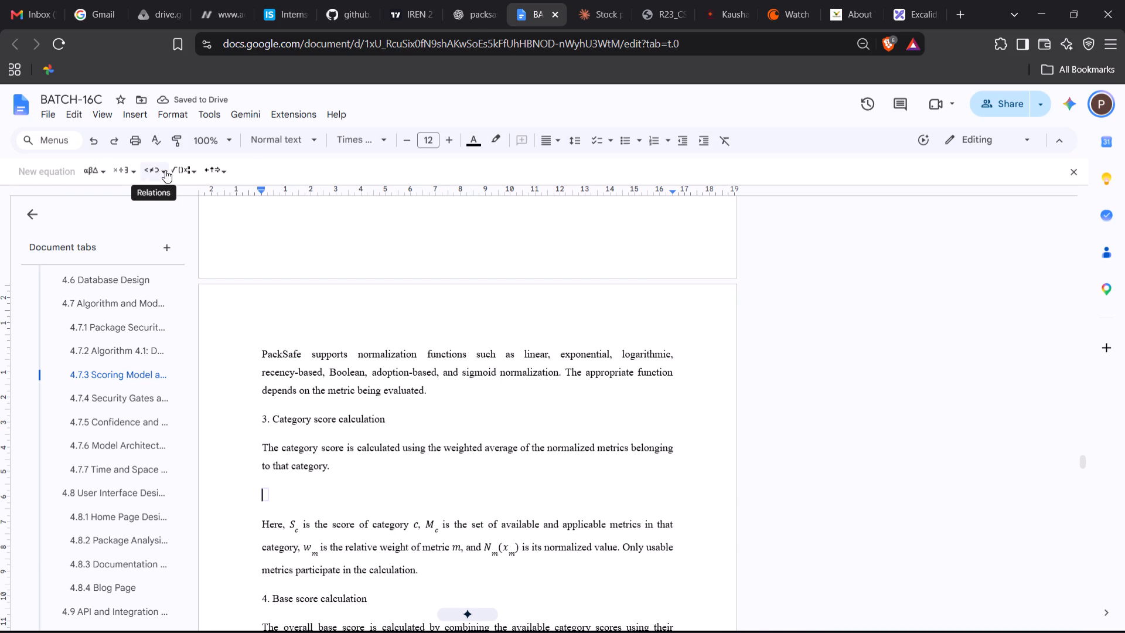
left_click(60, 173)
double_click(51, 172)
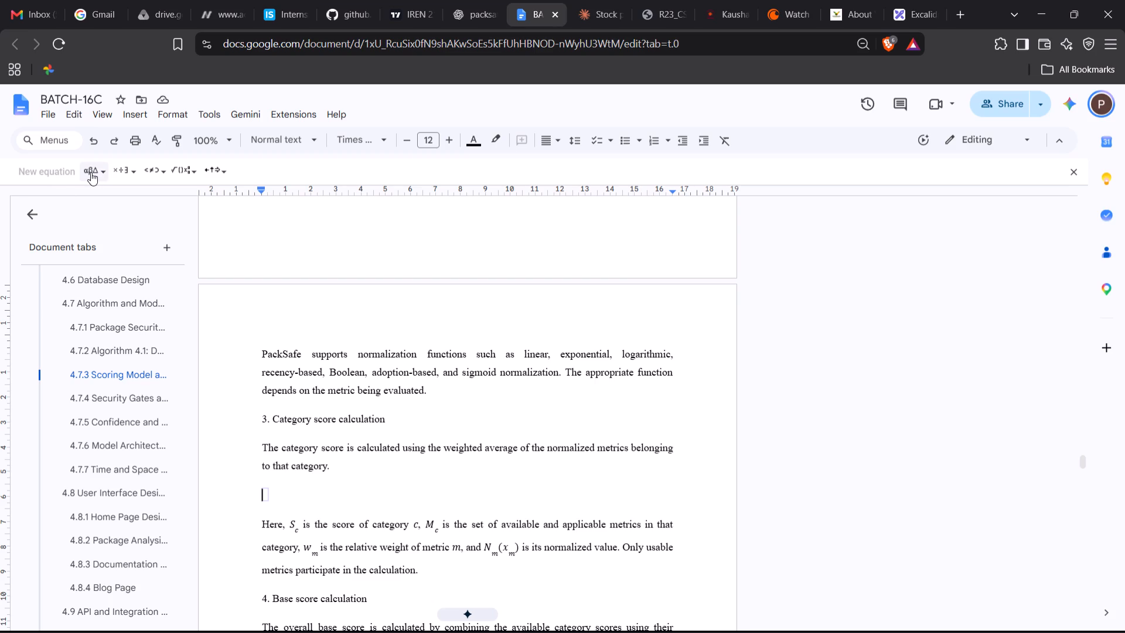